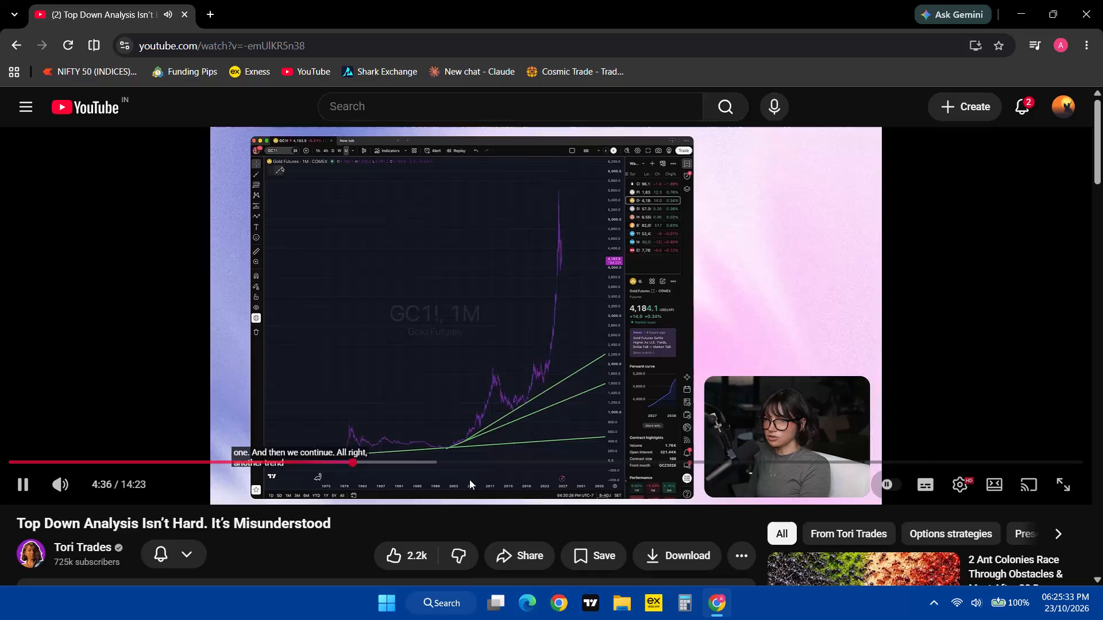
Like the top-down analysis video and pause it after the monthly trend lines are drawn.
left_click(397, 555)
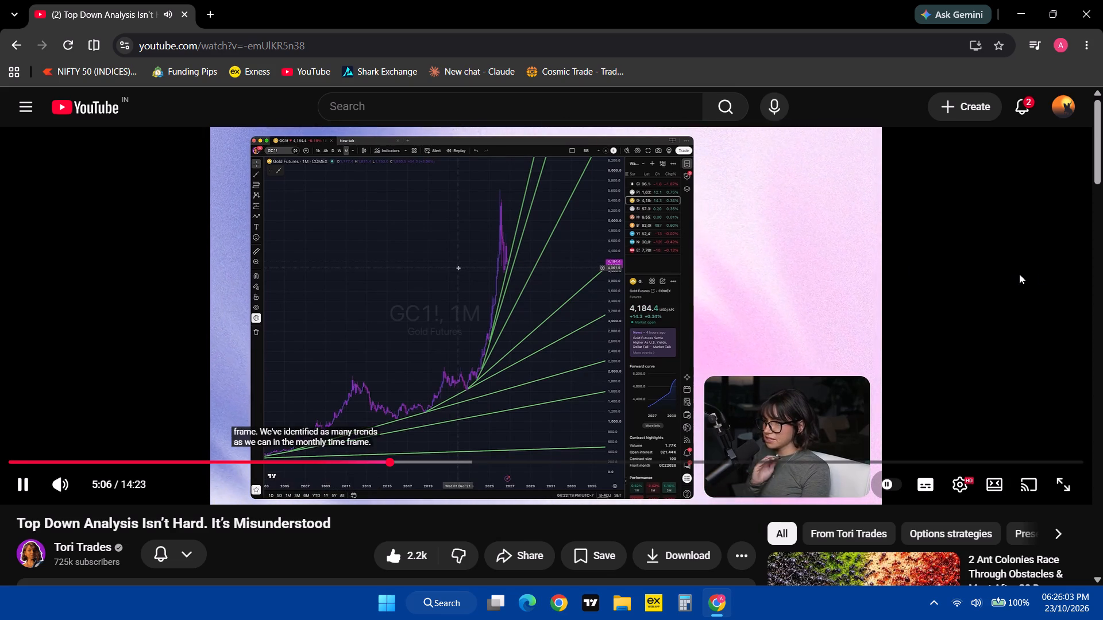
left_click(1005, 274)
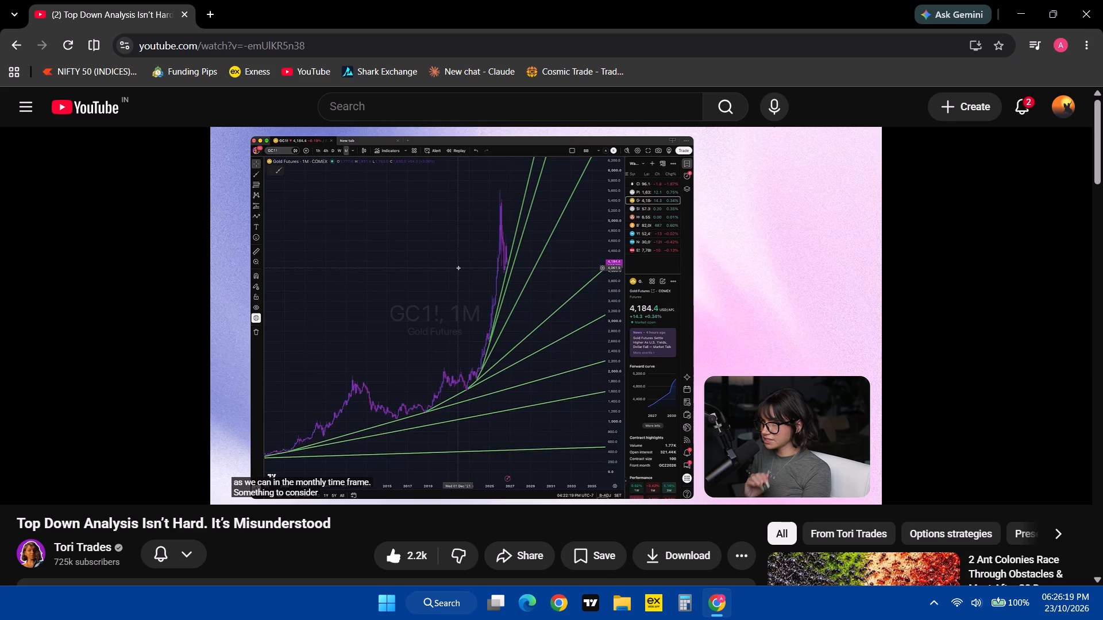
Open the Exness trading terminal in a new browser tab and compare its BTC chart with the paused video.
left_click(210, 18)
left_click(246, 73)
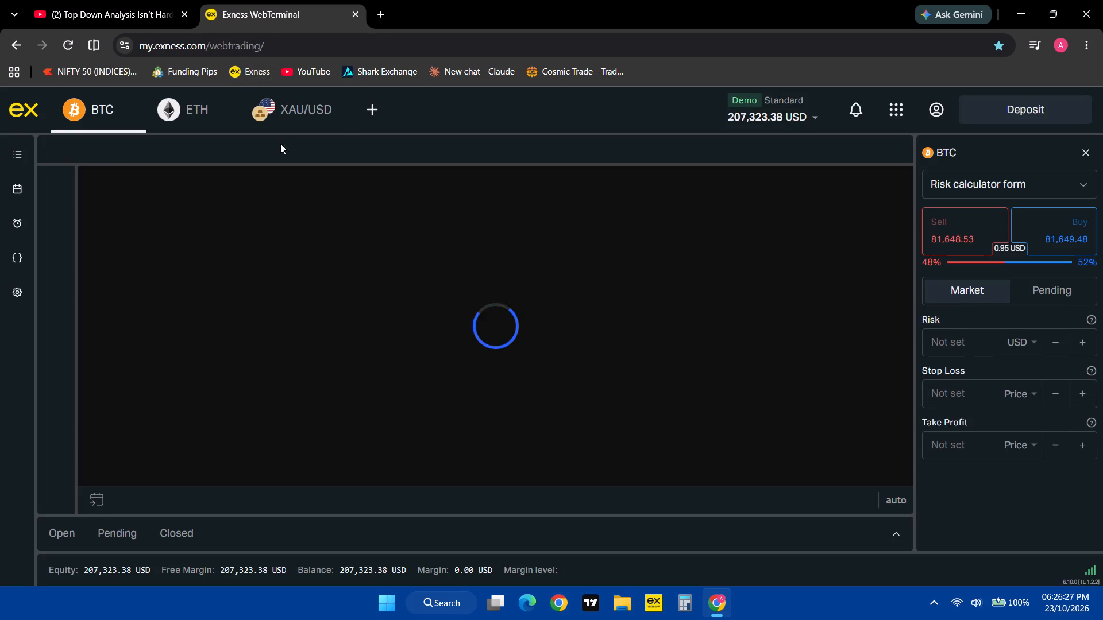
left_click_drag(884, 220, 882, 263)
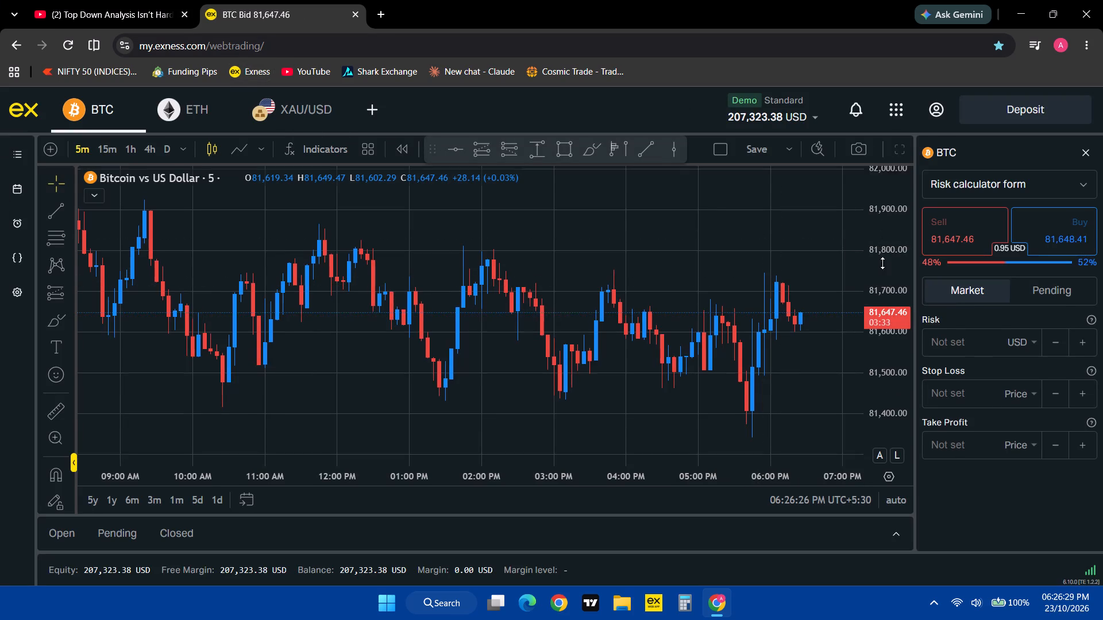
left_click_drag(882, 263, 880, 348)
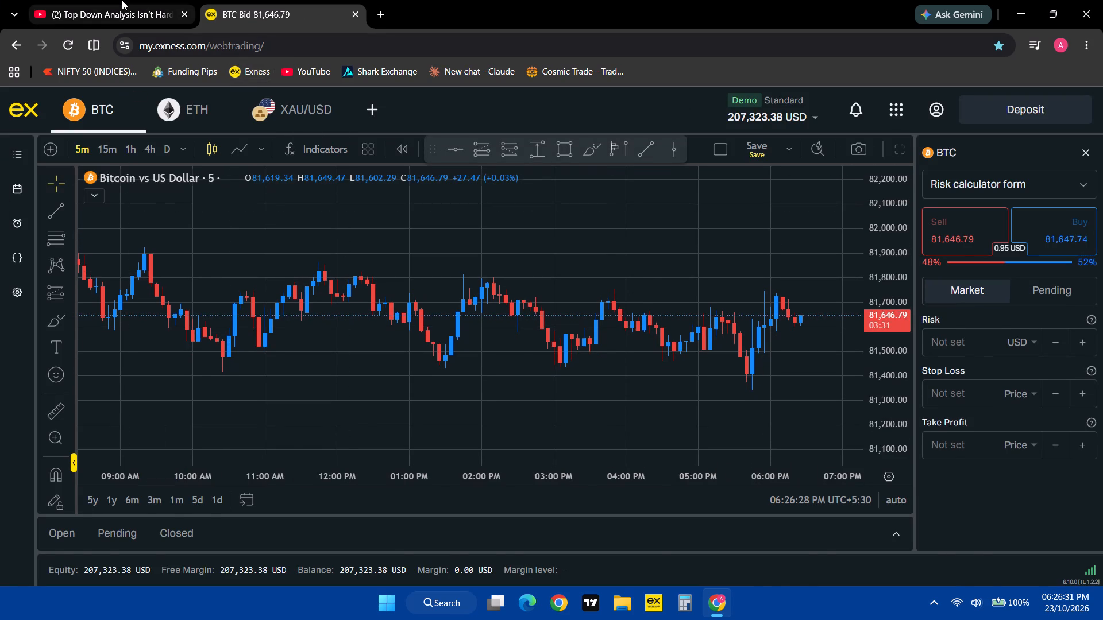
left_click(122, 0)
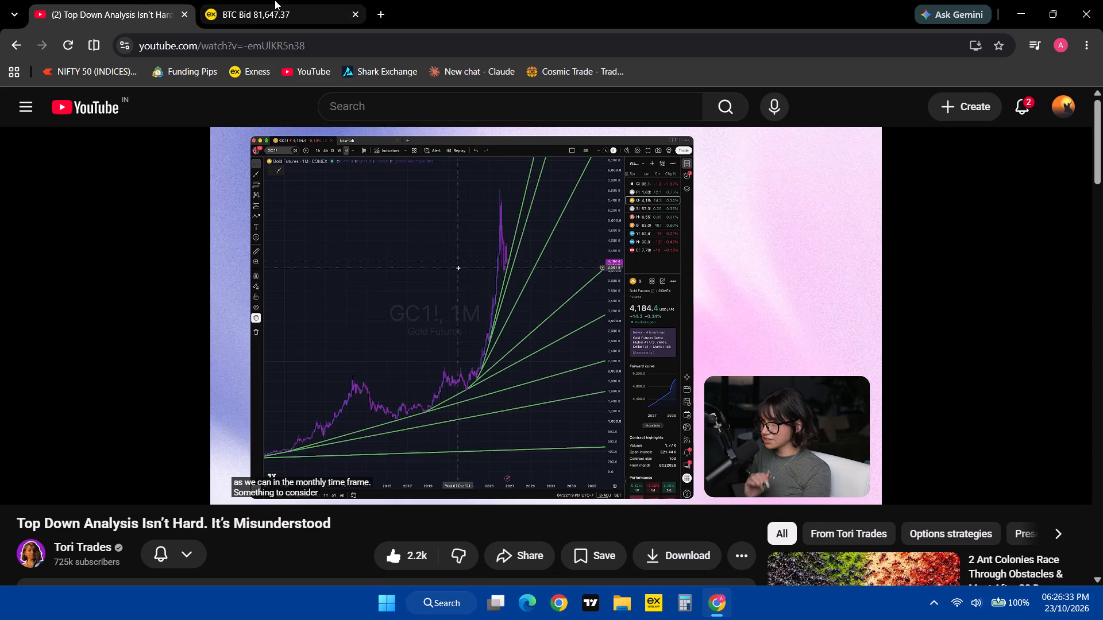
left_click(275, 0)
Add the 1 month and 1 week intervals to the chart's favourite timeframes.
left_click(186, 143)
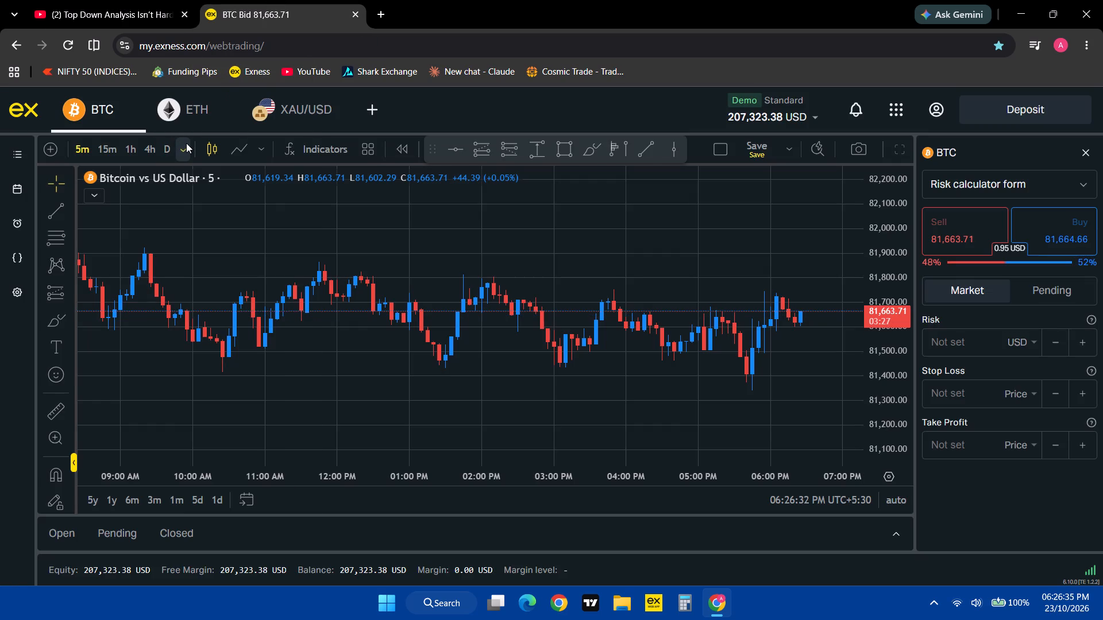
scroll(226, 480, "down", 4)
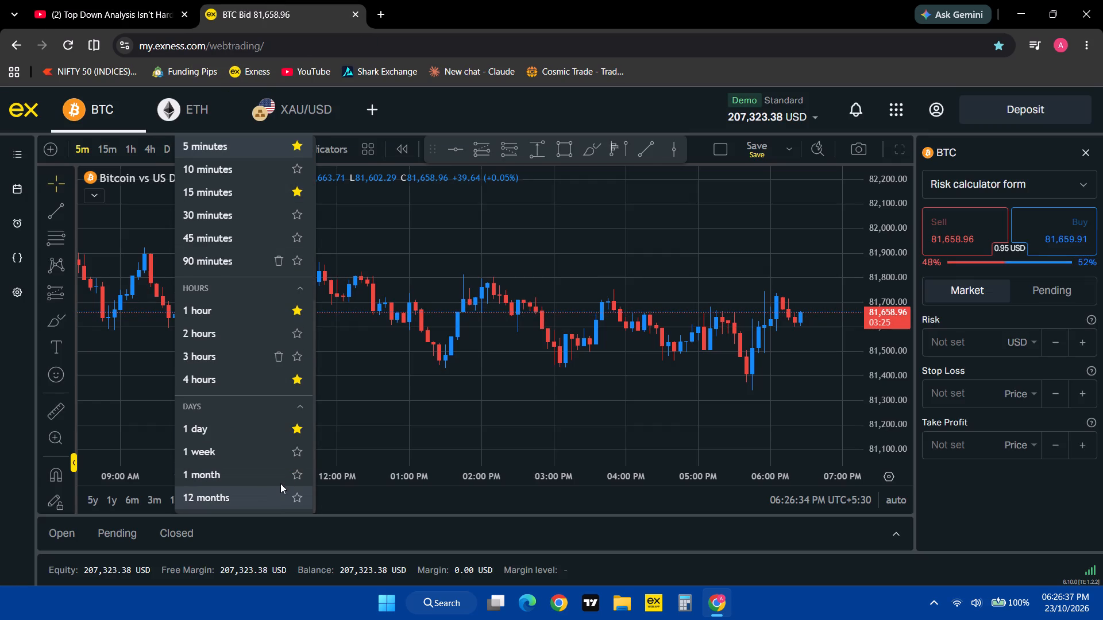
left_click(291, 477)
left_click(302, 456)
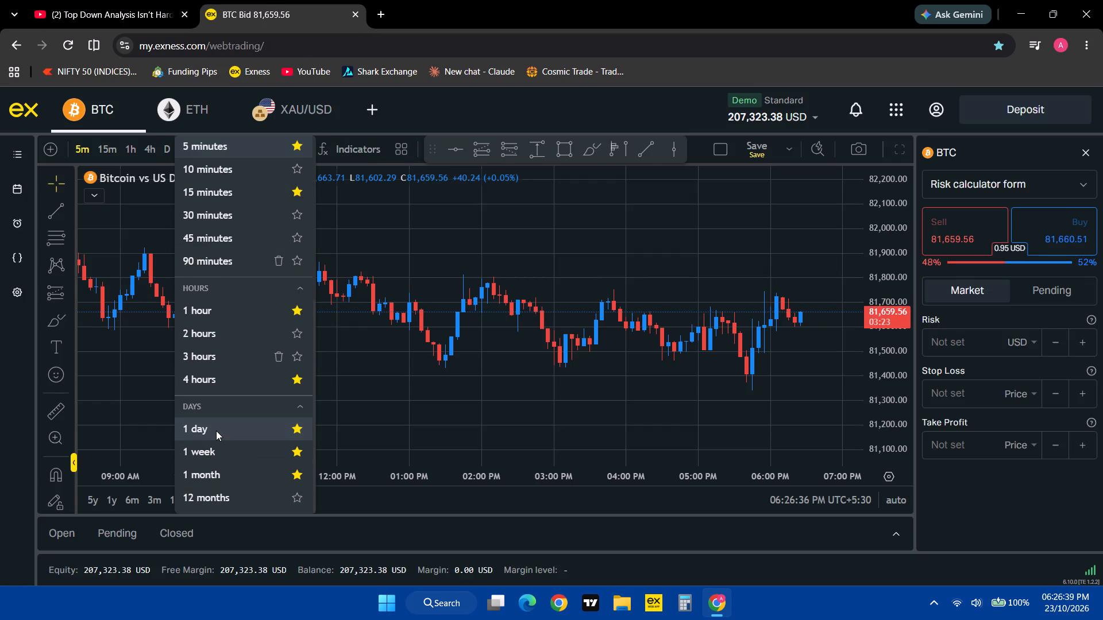
left_click(418, 397)
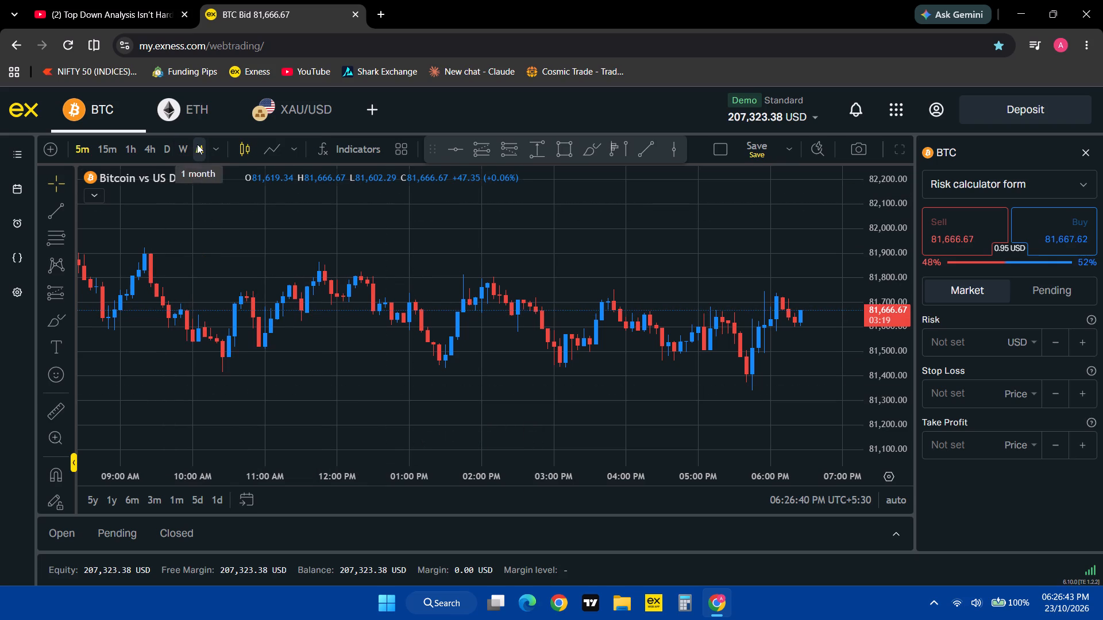
Show the full Bitcoin price history since 2020 on the 1-month timeframe.
left_click(197, 144)
left_click_drag(905, 193, 836, 505)
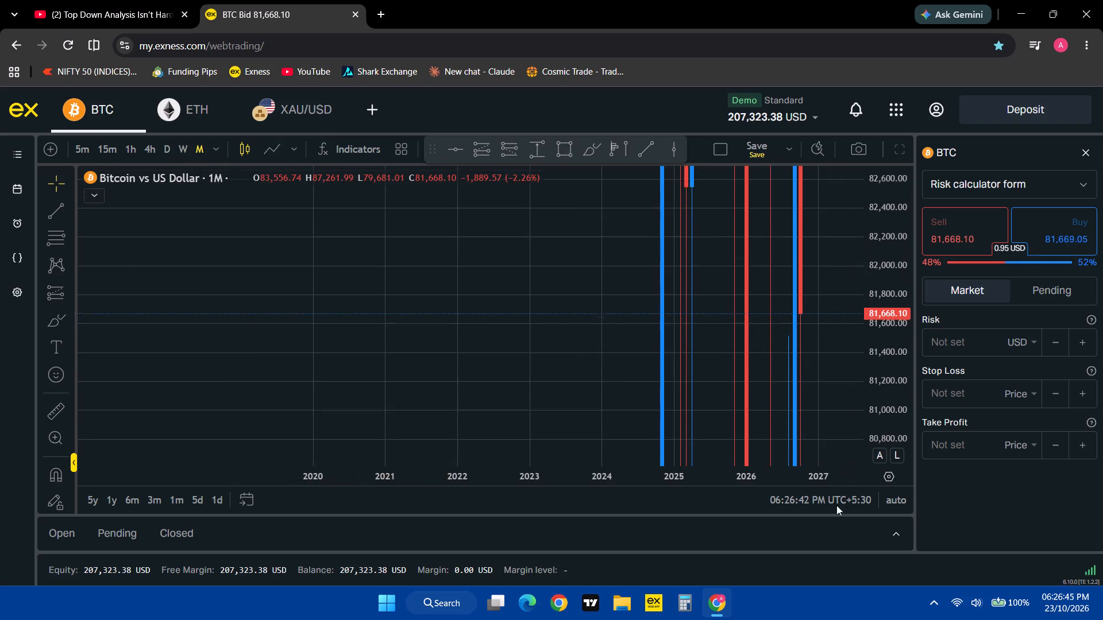
left_click_drag(836, 505, 789, 619)
left_click_drag(885, 179, 761, 619)
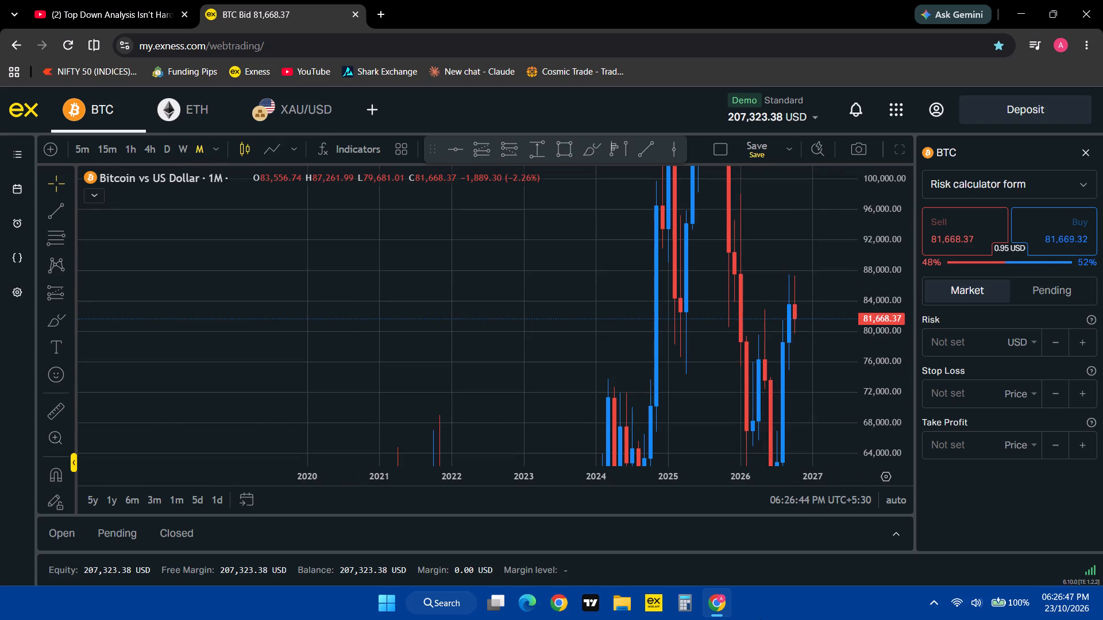
left_click_drag(881, 189, 837, 515)
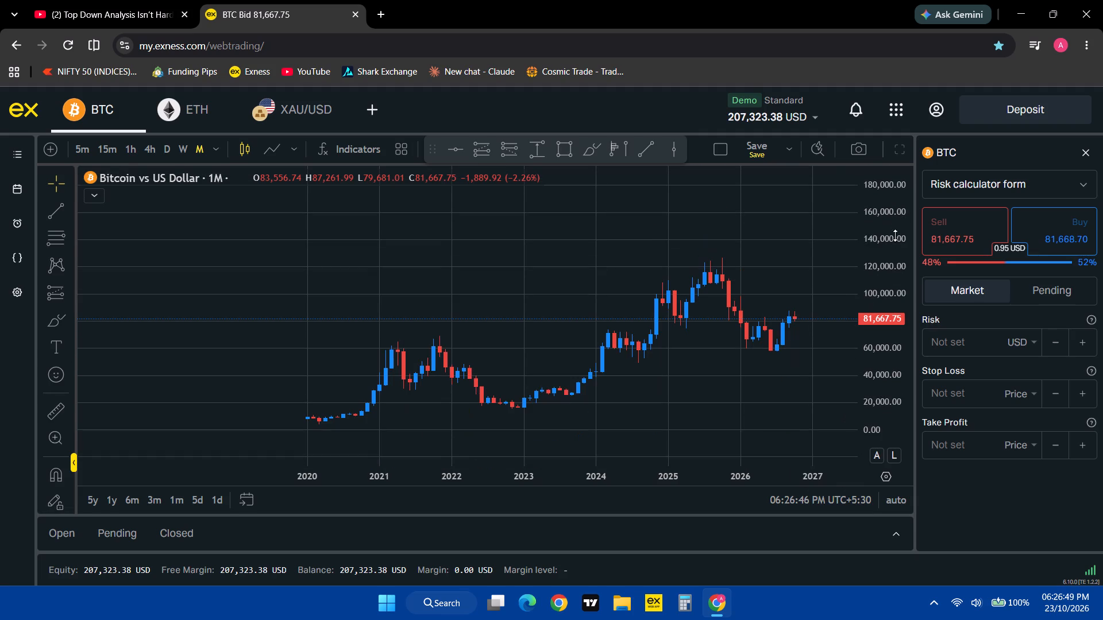
left_click_drag(889, 200, 874, 308)
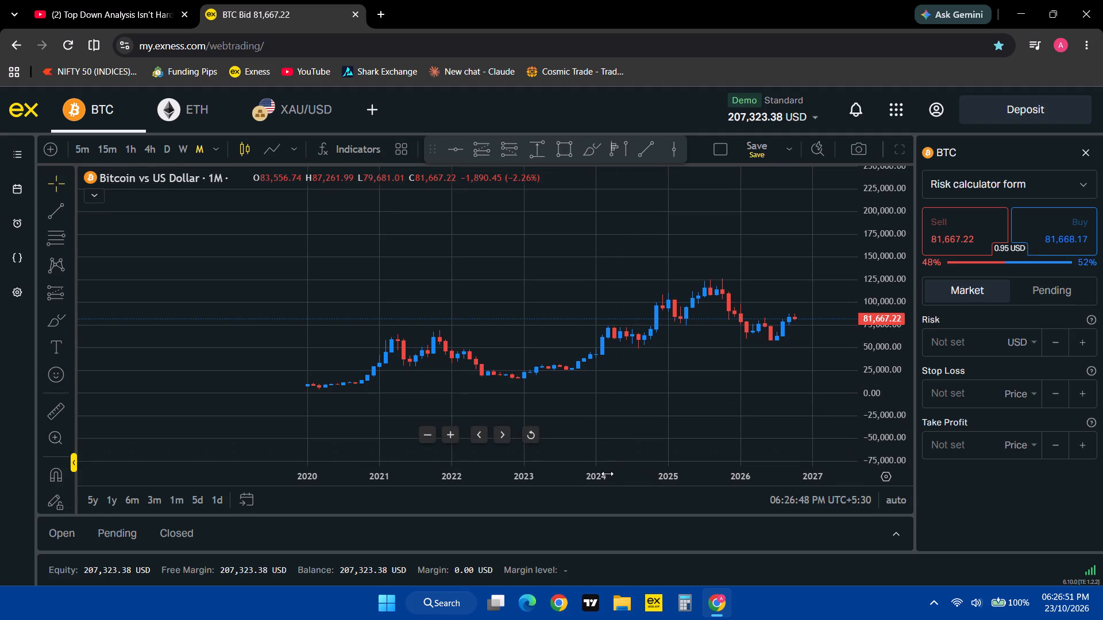
left_click_drag(607, 474, 669, 474)
left_click_drag(889, 398, 905, 316)
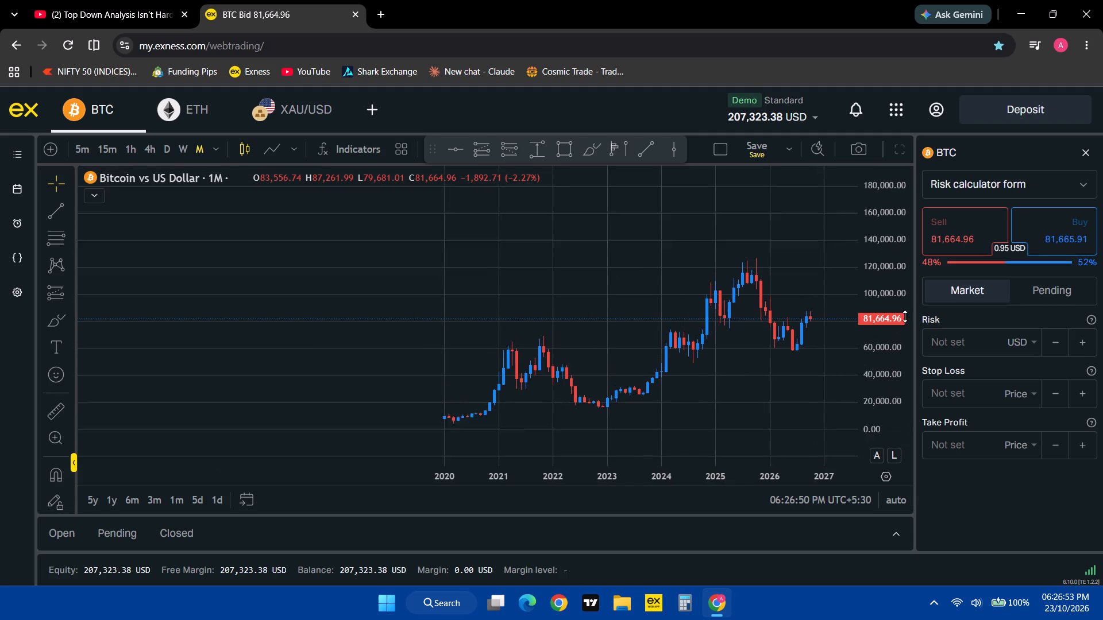
left_click_drag(905, 316, 908, 294)
left_click_drag(767, 425, 705, 375)
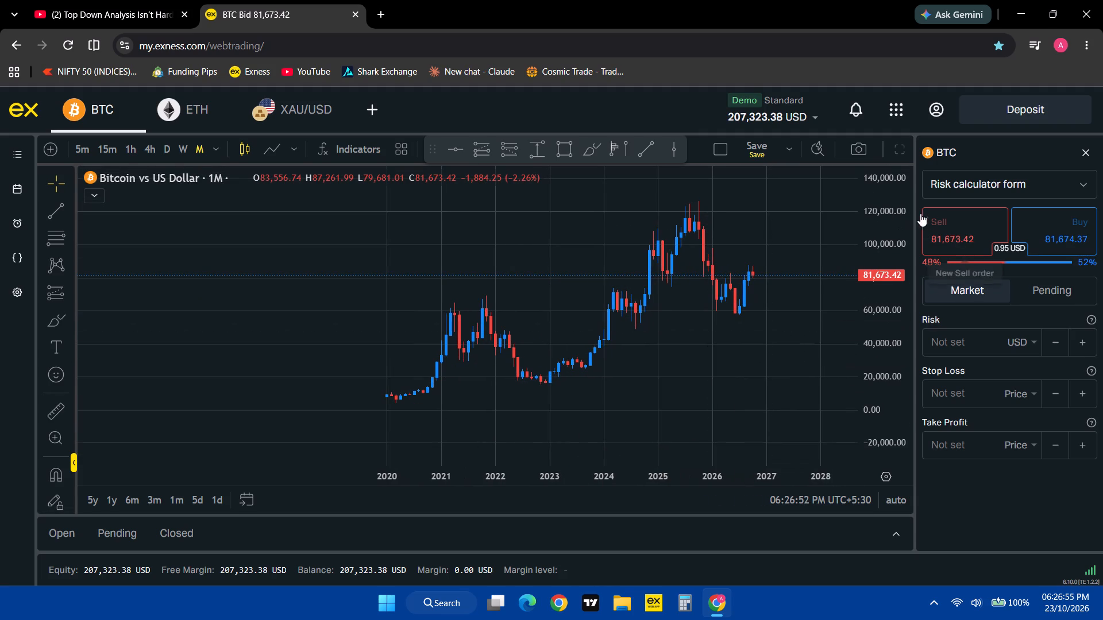
left_click_drag(894, 214, 885, 266)
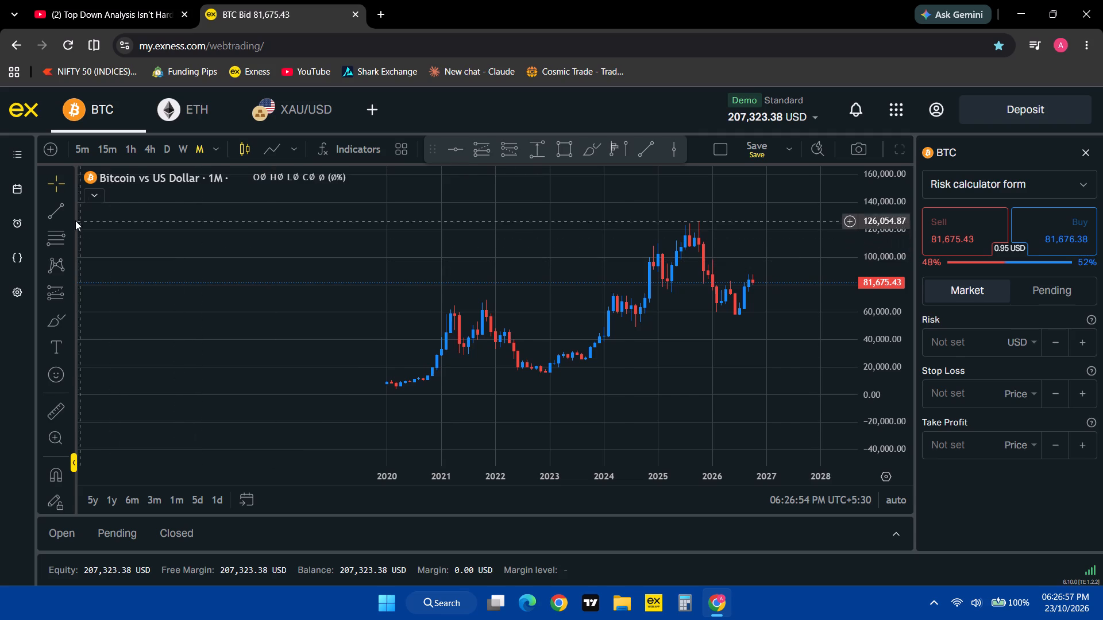
Add the Ray tool to the favourite drawing tools.
left_click(74, 204)
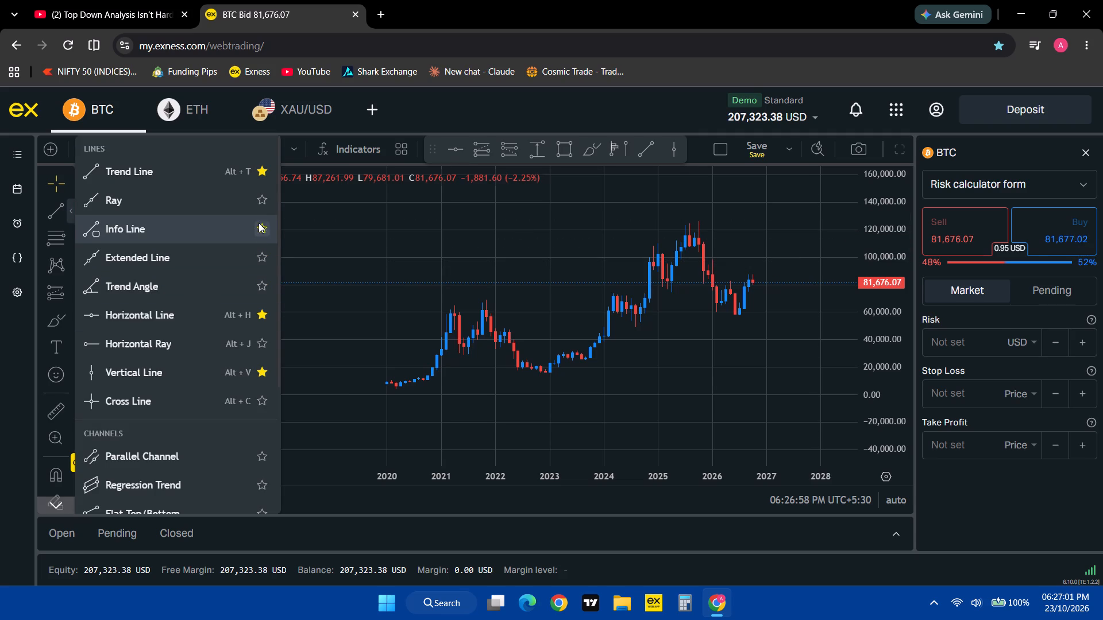
left_click(267, 196)
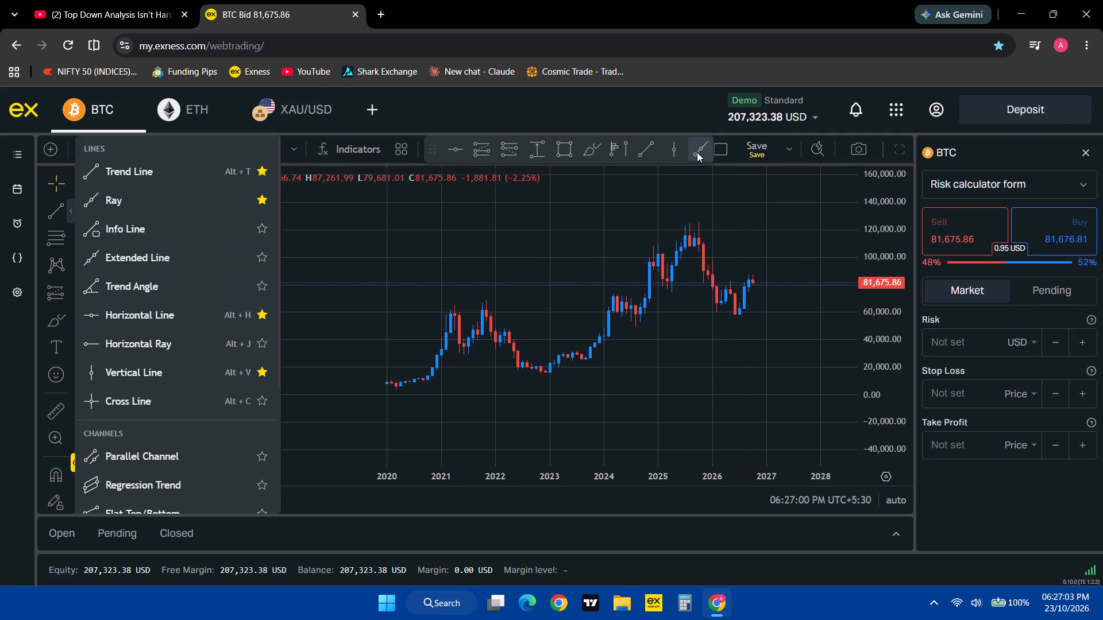
Draw a rising ray under the Bitcoin lows from about 4,428 in March 2020 through about 15,390 in January 2023.
left_click(697, 152)
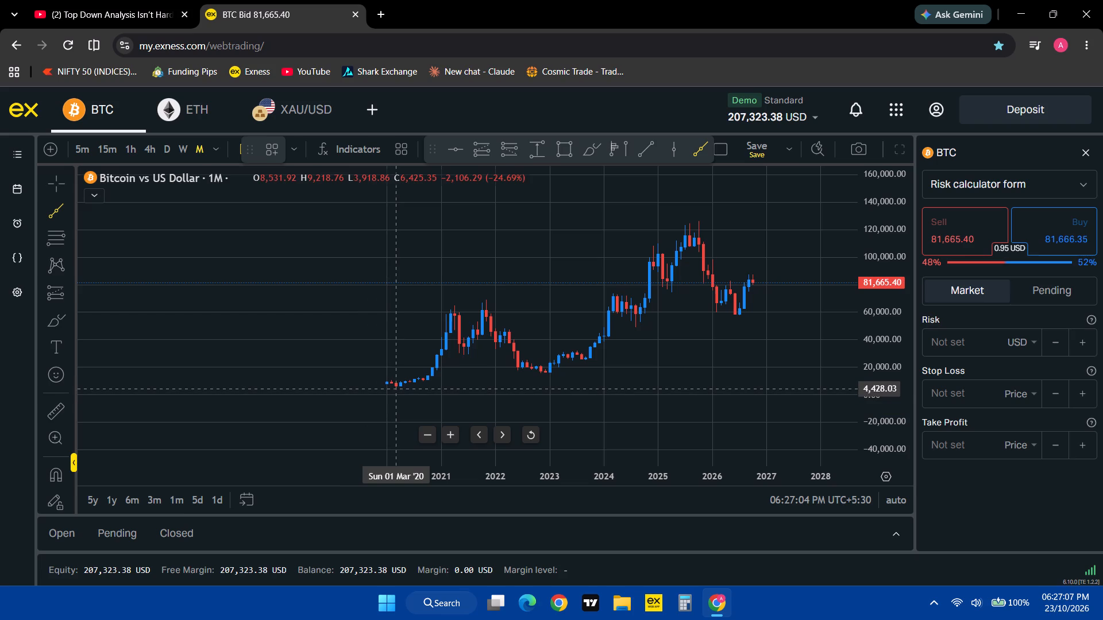
left_click(396, 389)
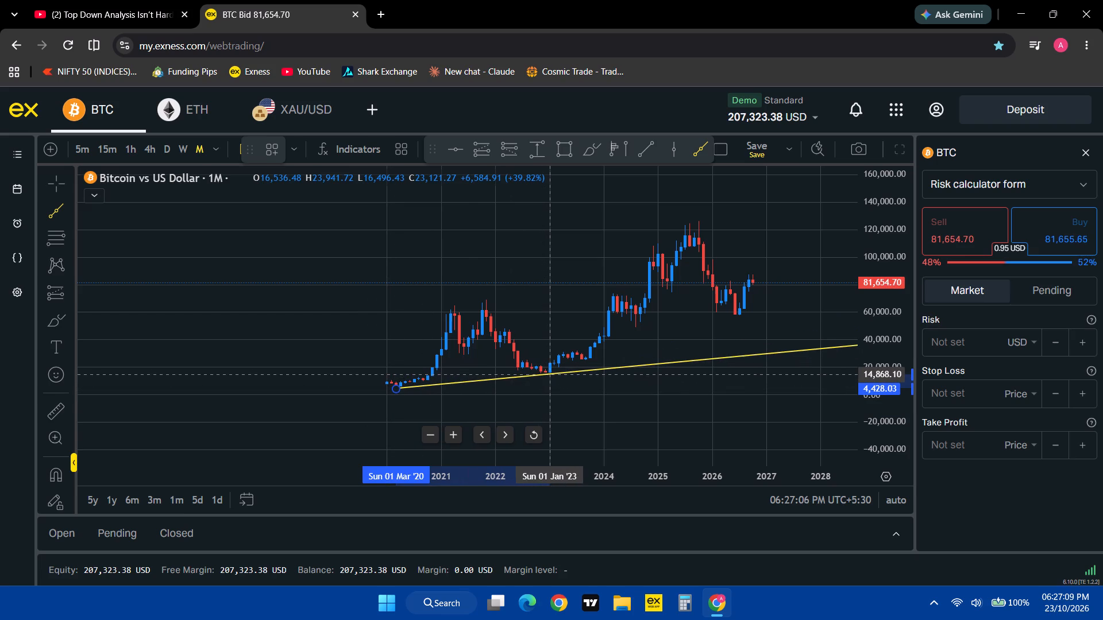
left_click(548, 374)
left_click(548, 374)
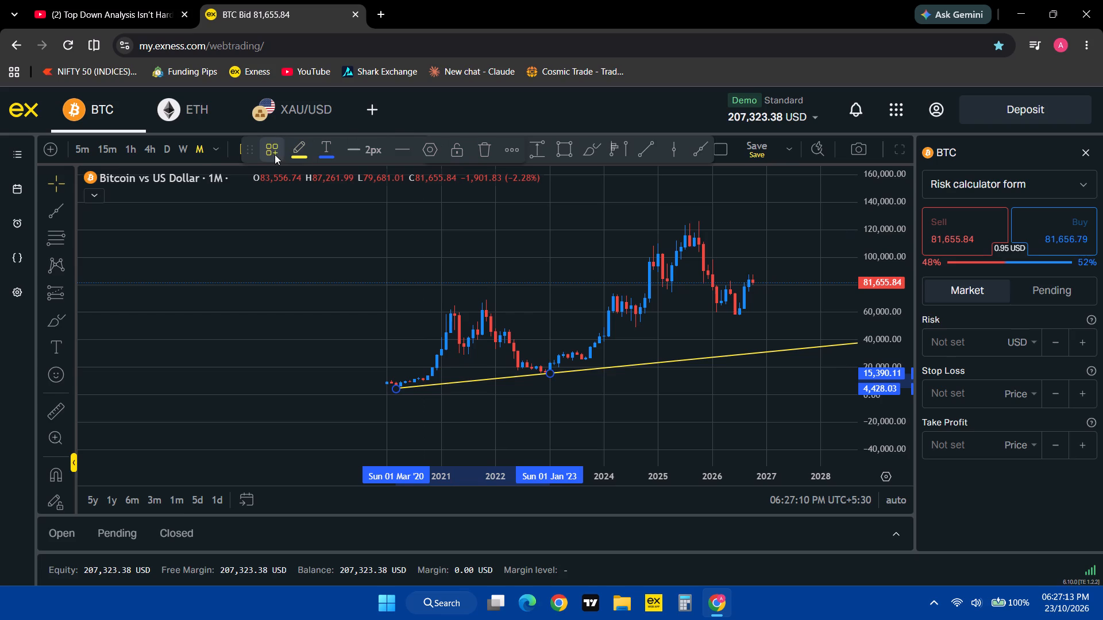
Move the ray's floating options bar down onto the chart so it clears the timeframe choices.
left_click_drag(252, 150, 191, 139)
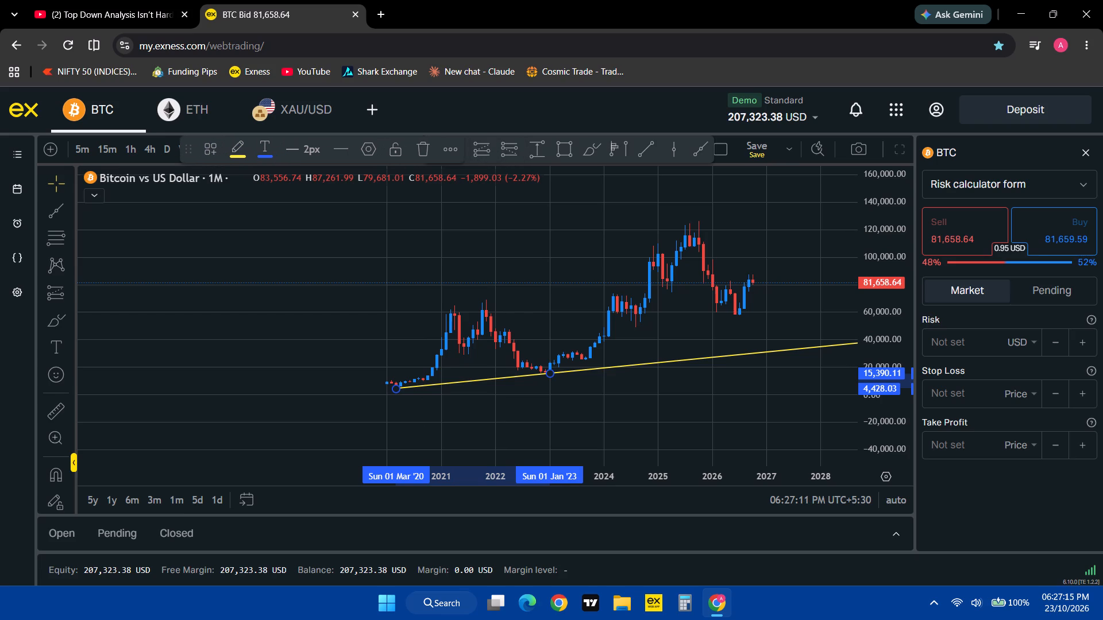
left_click_drag(191, 139, 213, 212)
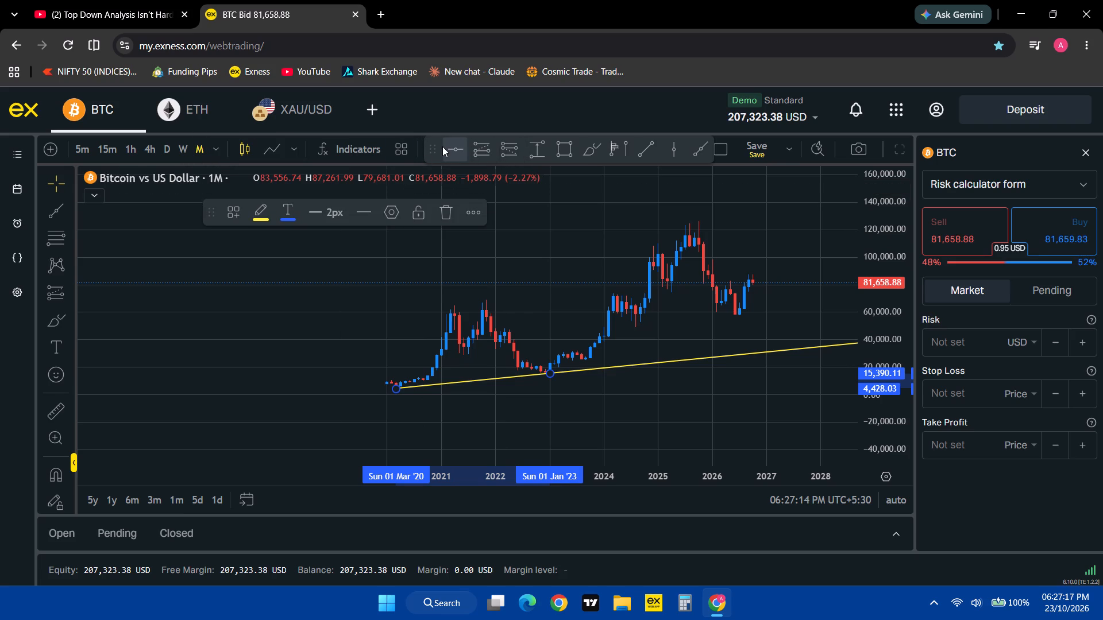
Remove Trend Line, Horizontal Line and Vertical Line from the favourite drawing tools.
left_click(75, 211)
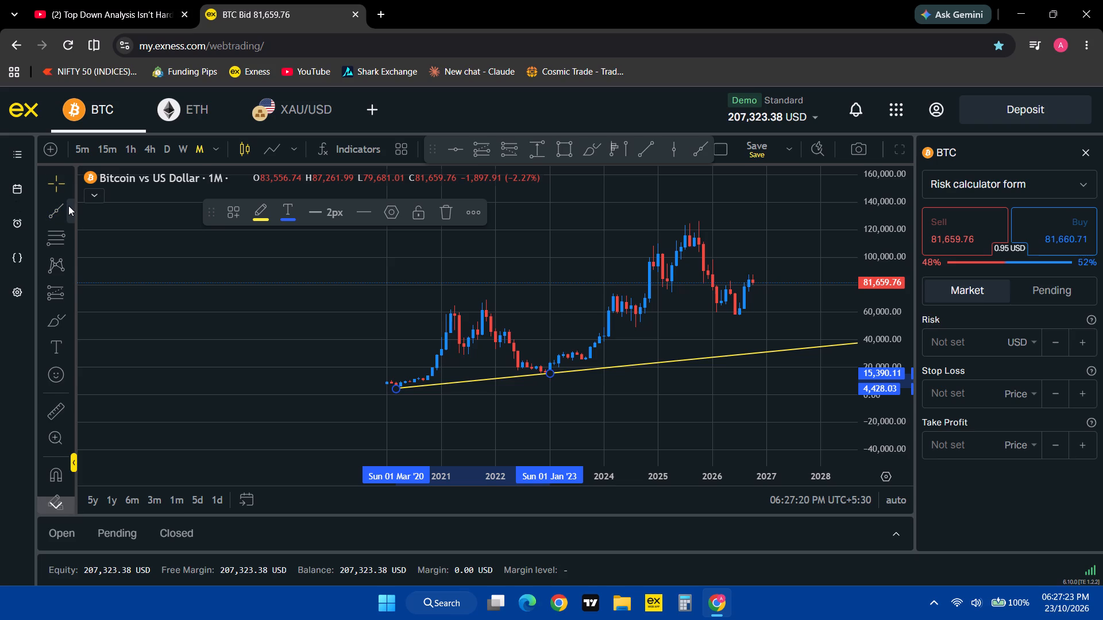
left_click(68, 206)
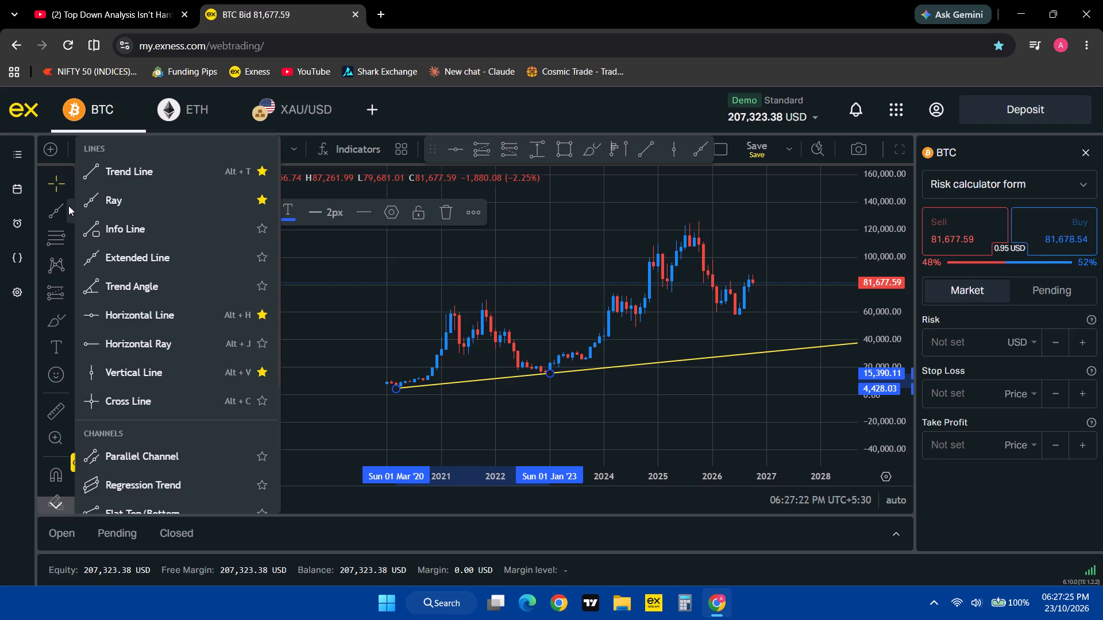
left_click(264, 176)
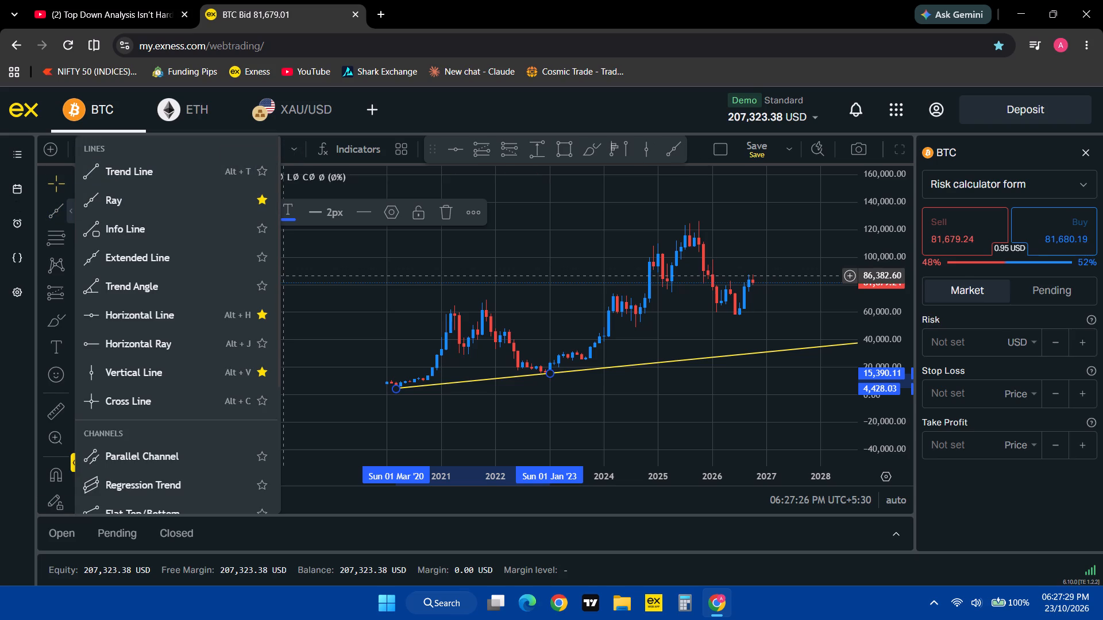
left_click(257, 314)
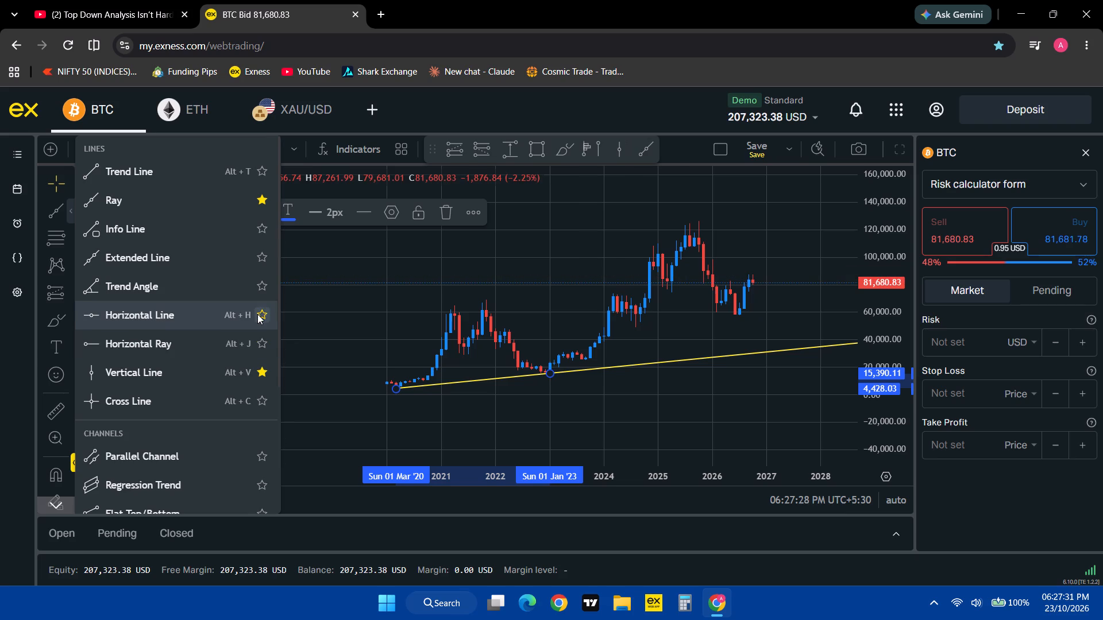
left_click(260, 369)
scroll(170, 400, "down", 3)
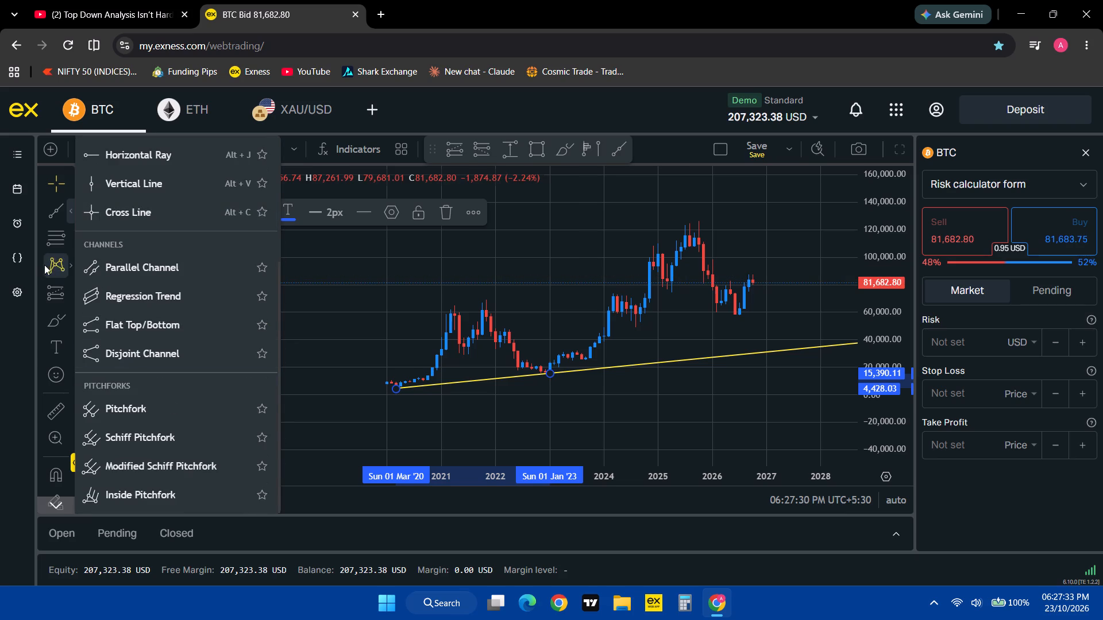
Remove Long Position, Short Position and Fixed Range Volume Profile from the favourite drawing tools.
left_click(70, 242)
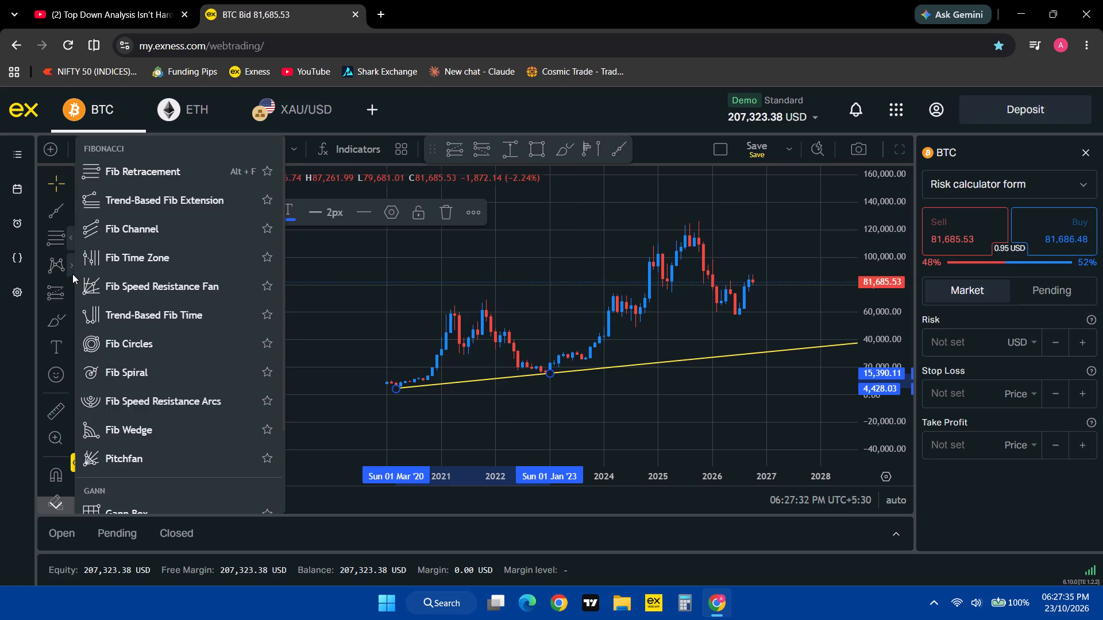
left_click(71, 261)
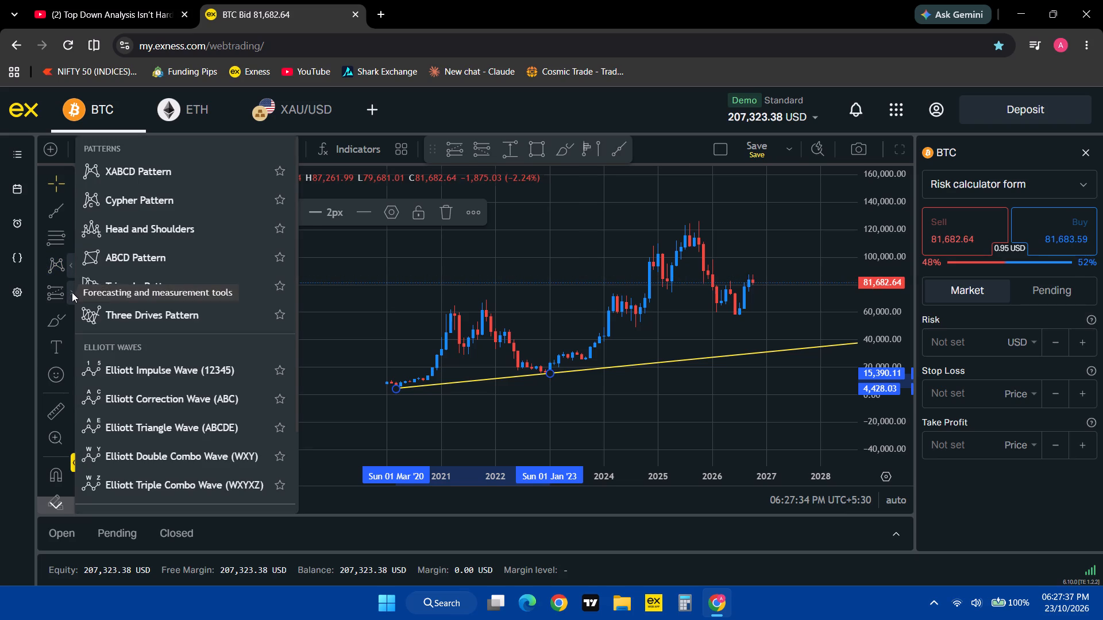
left_click(72, 292)
left_click(244, 167)
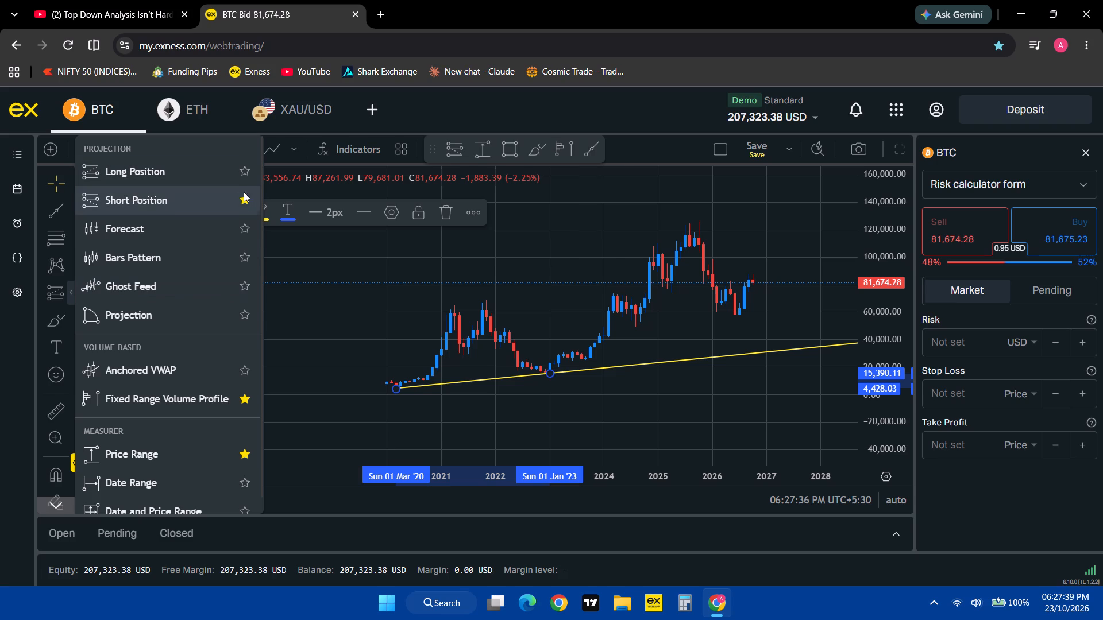
left_click(246, 202)
left_click(245, 396)
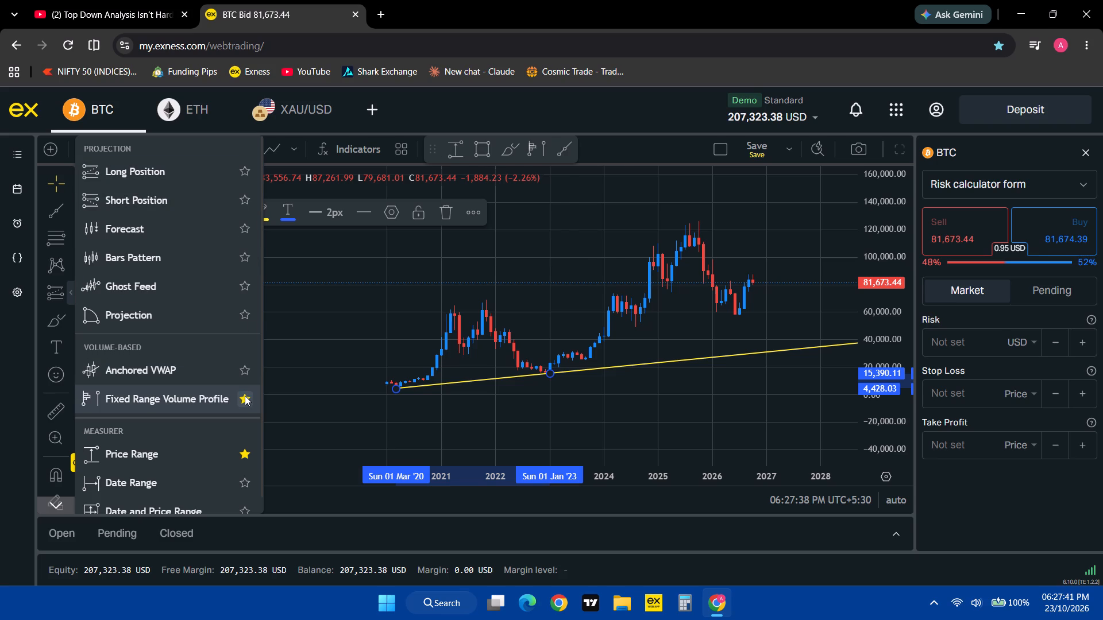
Remove Brush from the favourite drawing tools.
left_click(68, 317)
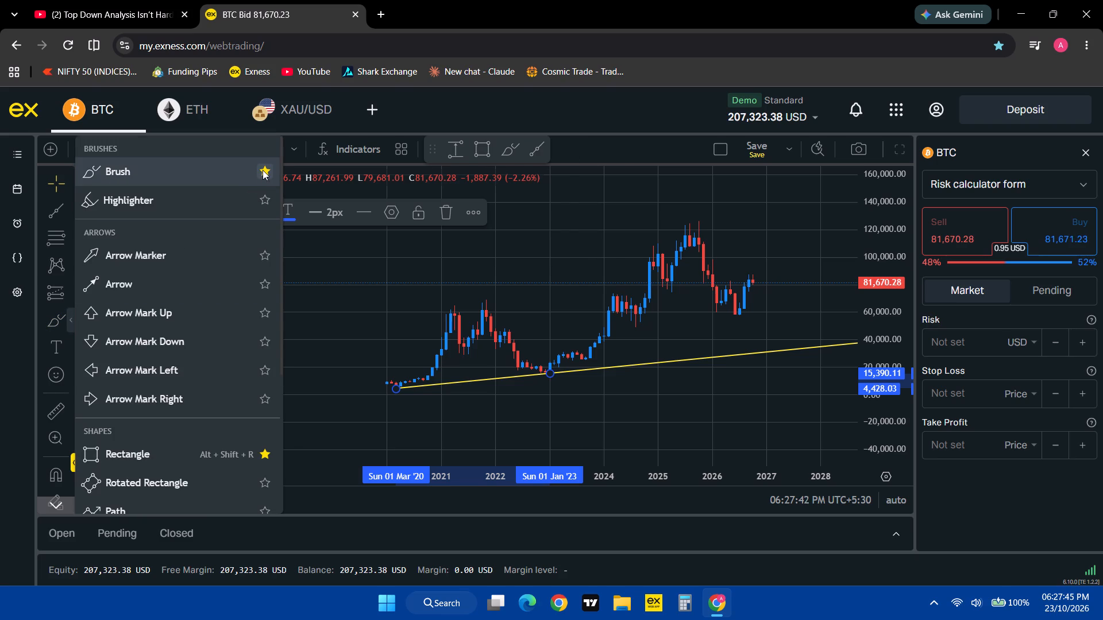
left_click(263, 170)
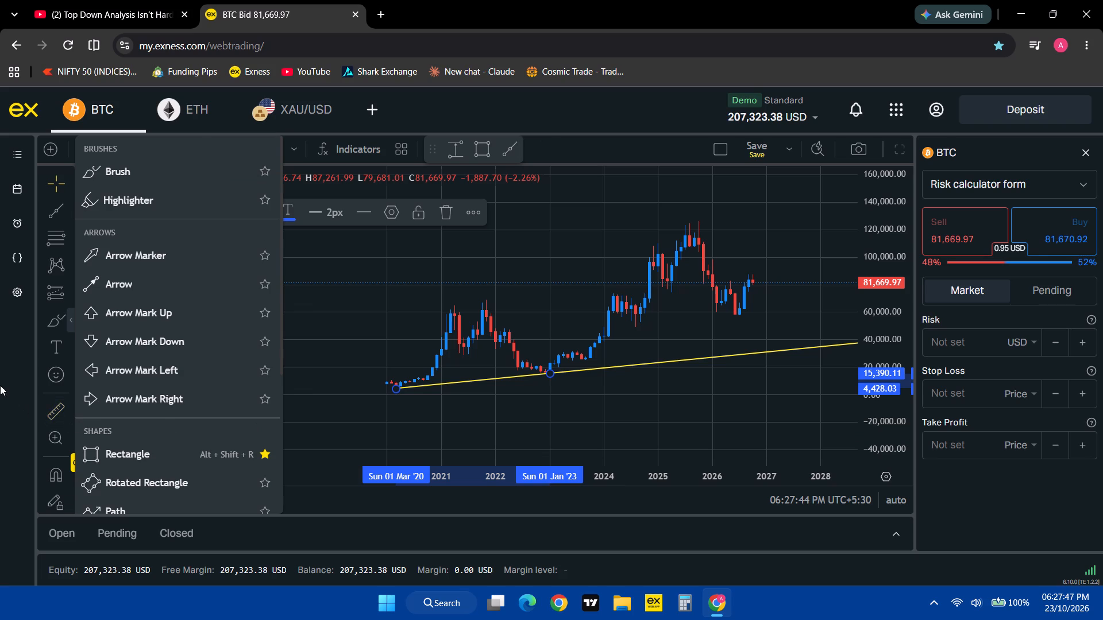
Move the floating favourite drawing tools bar along the chart header so it sits clear of the undo and redo controls.
left_click(490, 276)
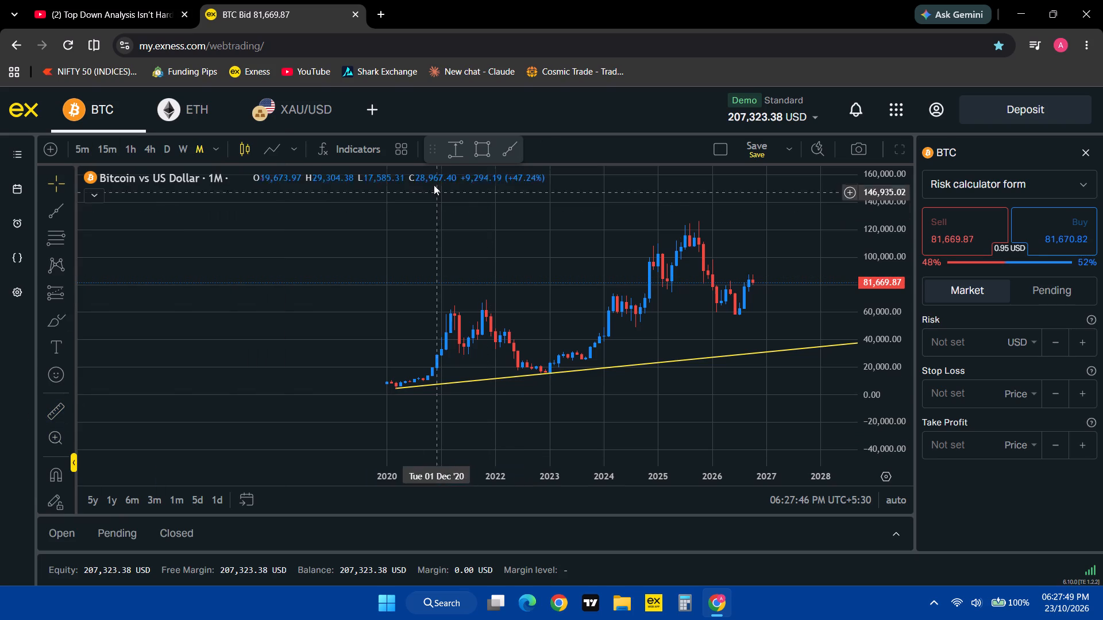
left_click_drag(434, 150, 569, 125)
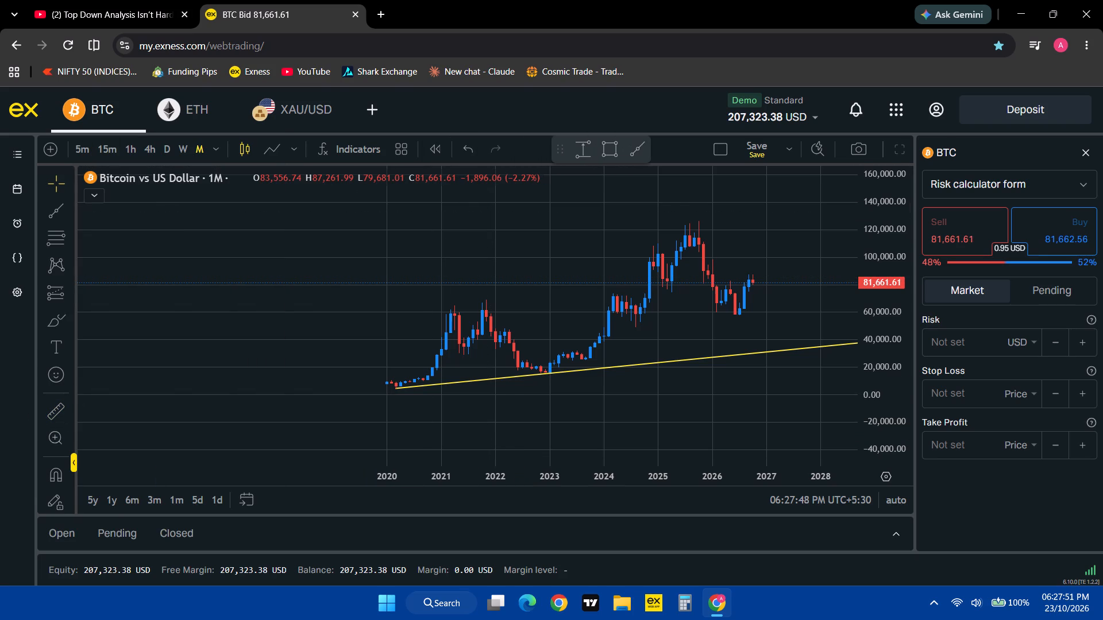
left_click_drag(569, 125, 608, 121)
Draw a ray on the monthly Bitcoin chart from the January 2023 low at about 15,912 through the July 2026 low at about 57,672.
left_click(674, 153)
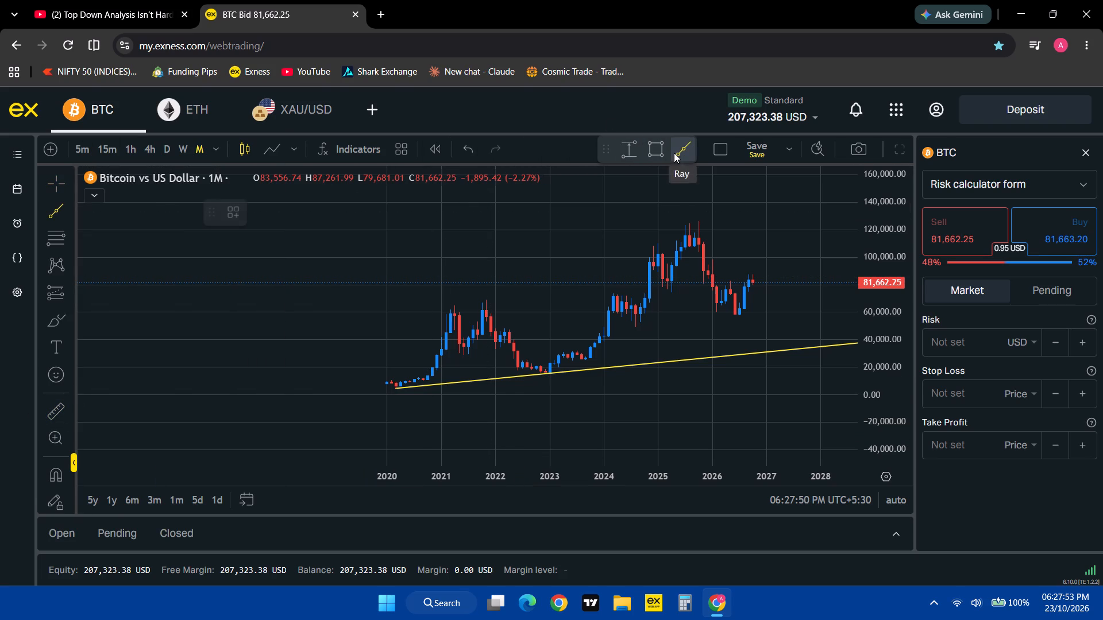
left_click(550, 373)
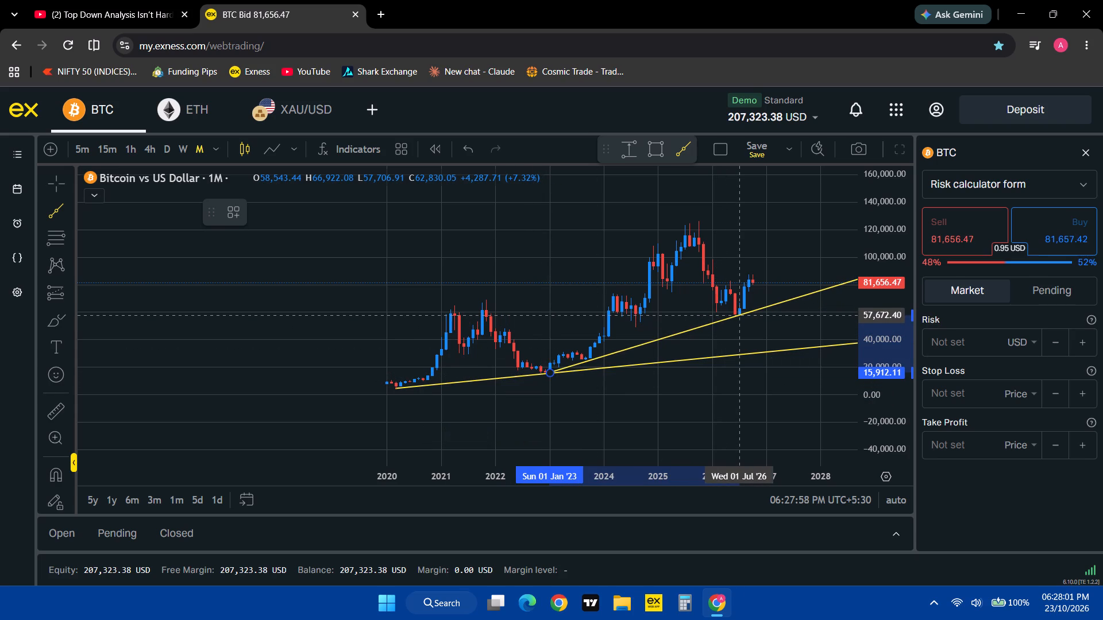
left_click(741, 315)
left_click(331, 320)
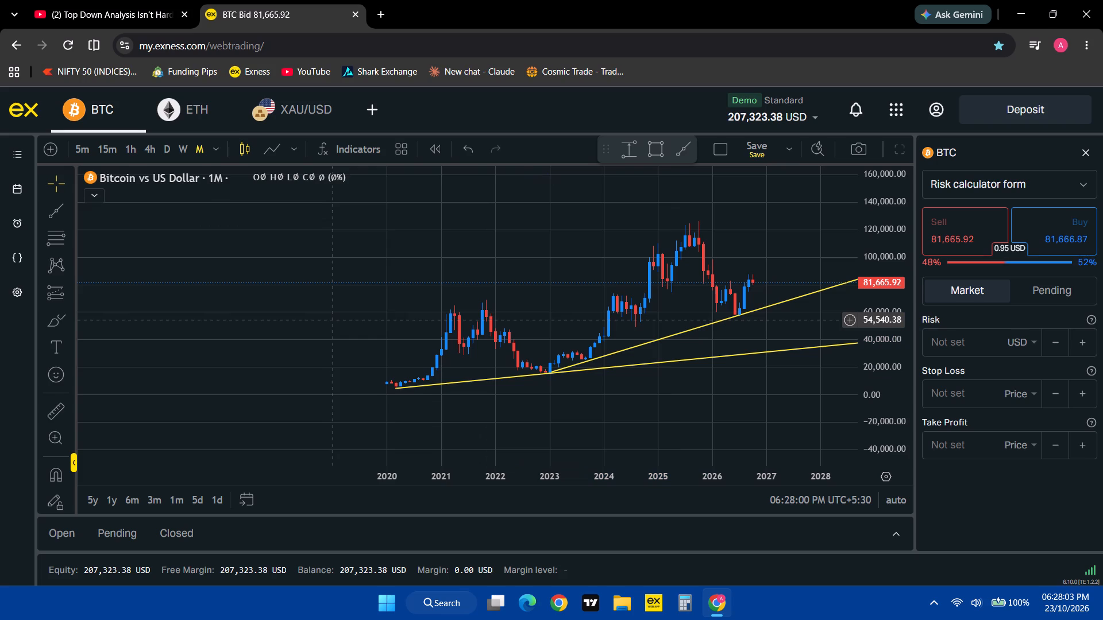
Switch back to the Top Down Analysis video on YouTube.
left_click(119, 0)
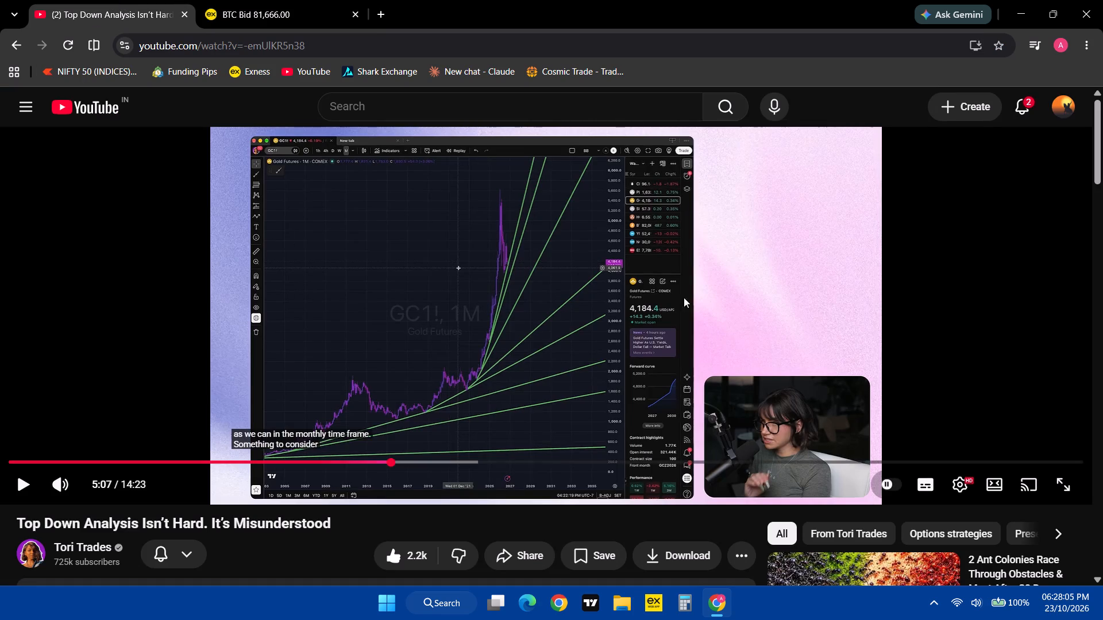
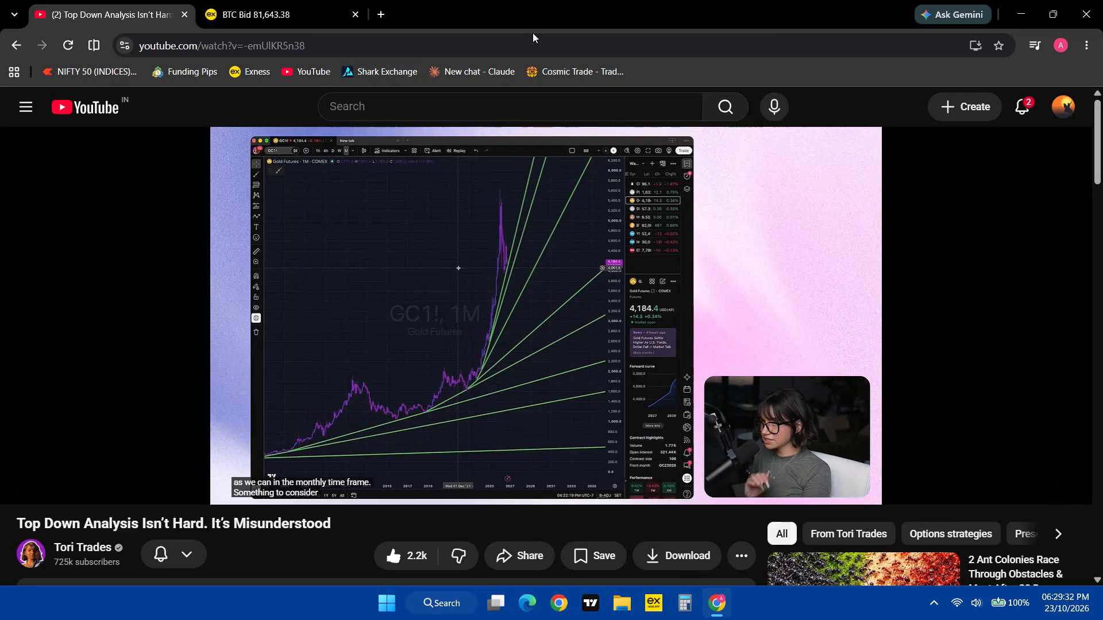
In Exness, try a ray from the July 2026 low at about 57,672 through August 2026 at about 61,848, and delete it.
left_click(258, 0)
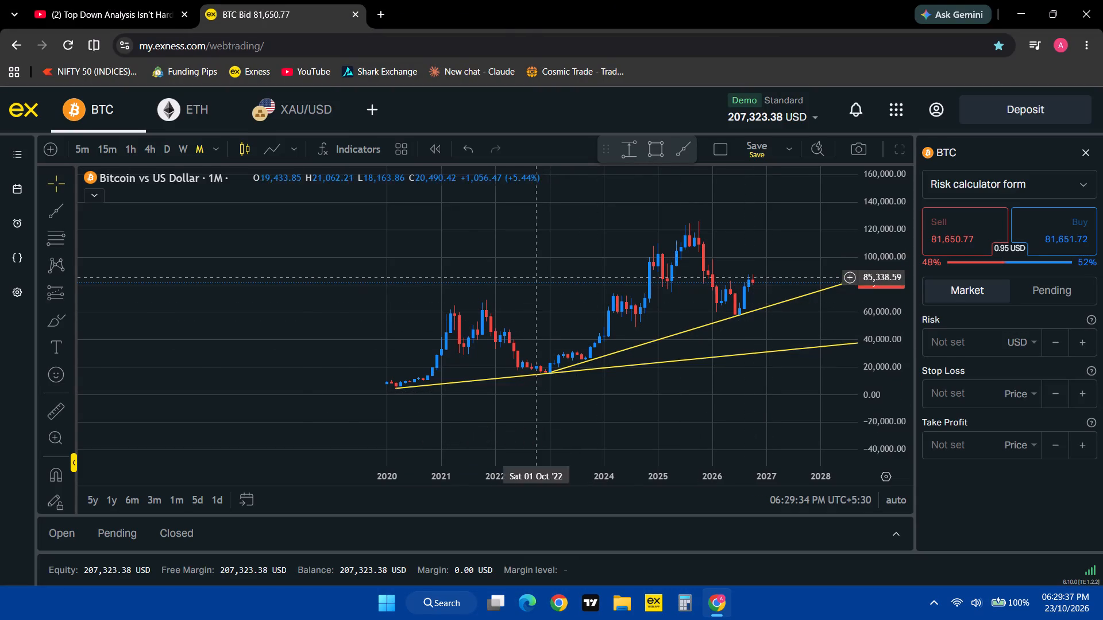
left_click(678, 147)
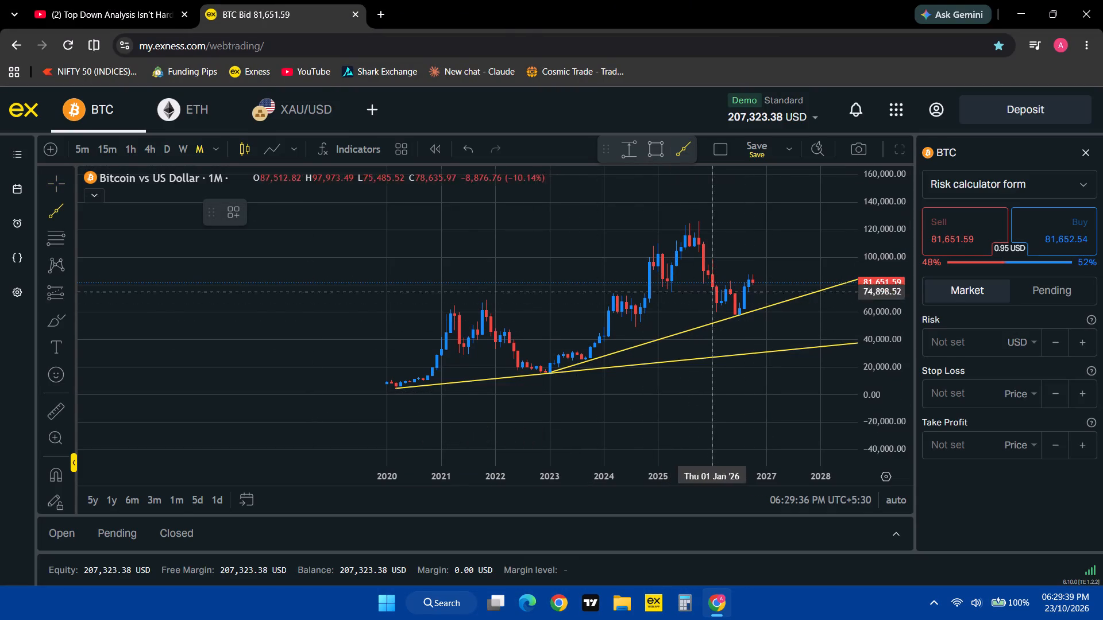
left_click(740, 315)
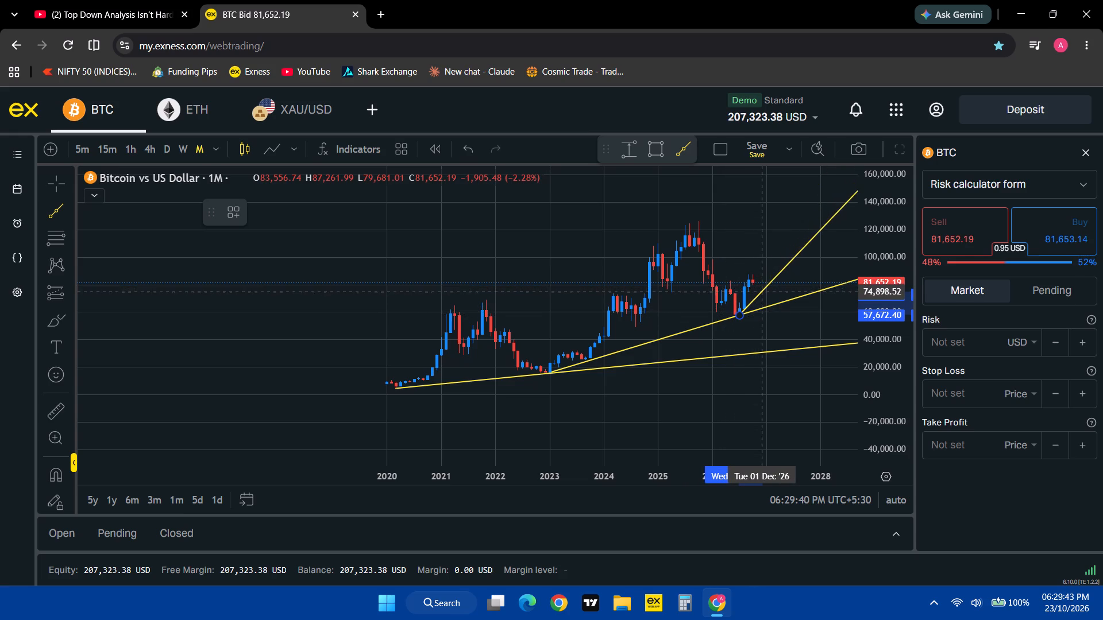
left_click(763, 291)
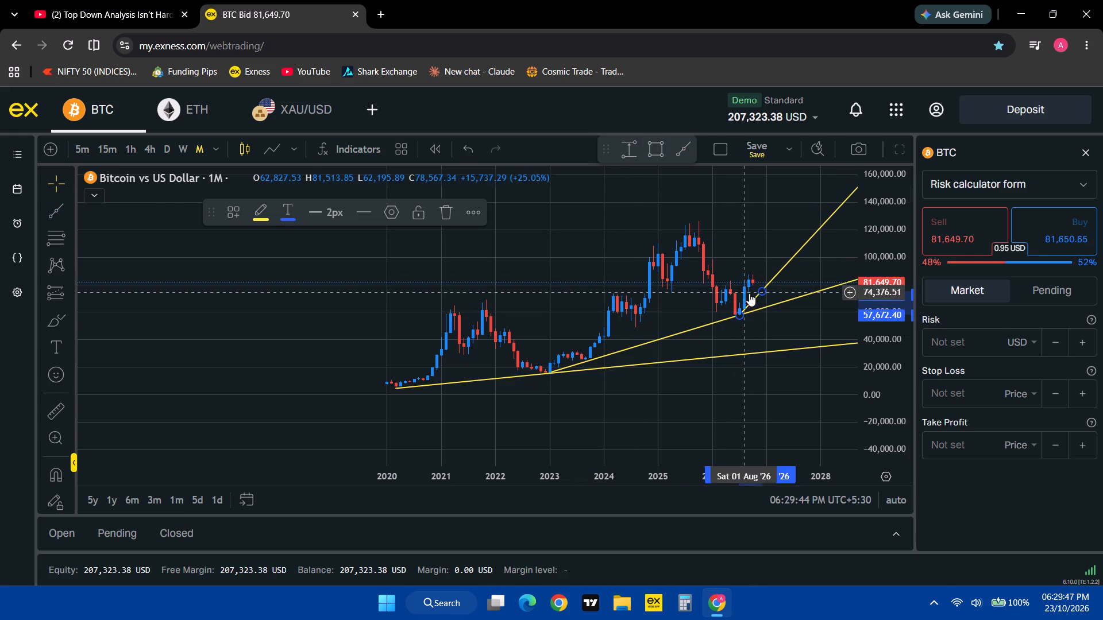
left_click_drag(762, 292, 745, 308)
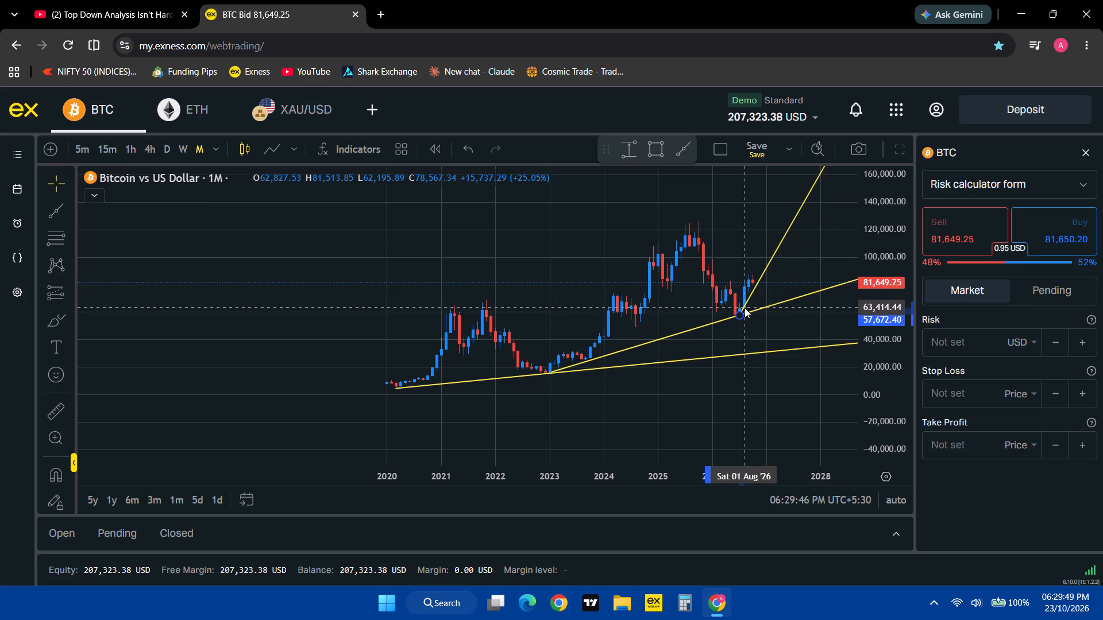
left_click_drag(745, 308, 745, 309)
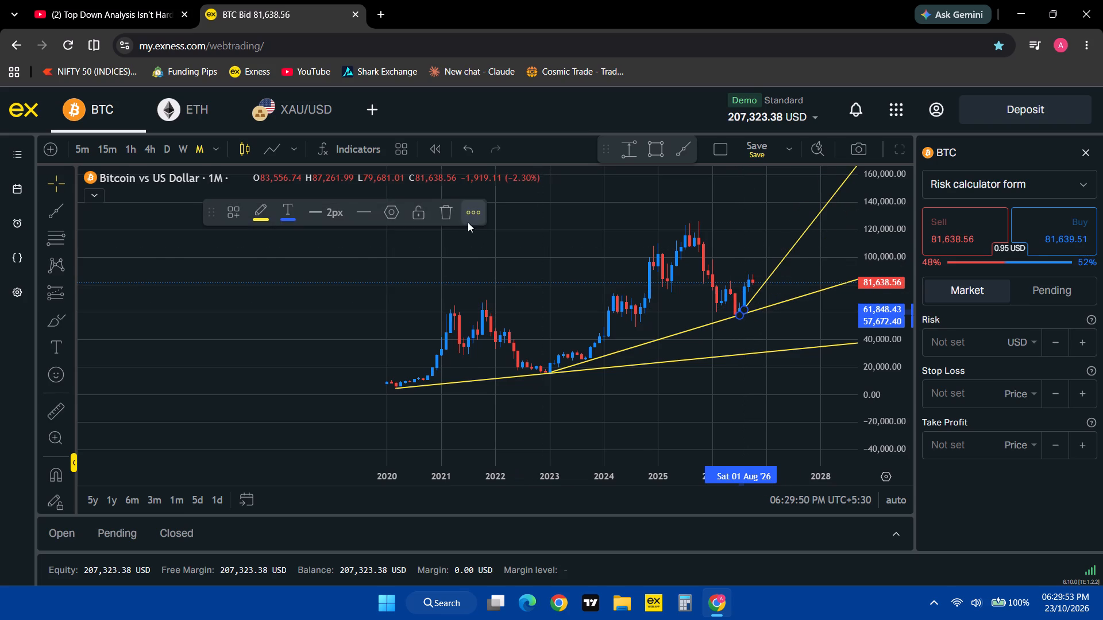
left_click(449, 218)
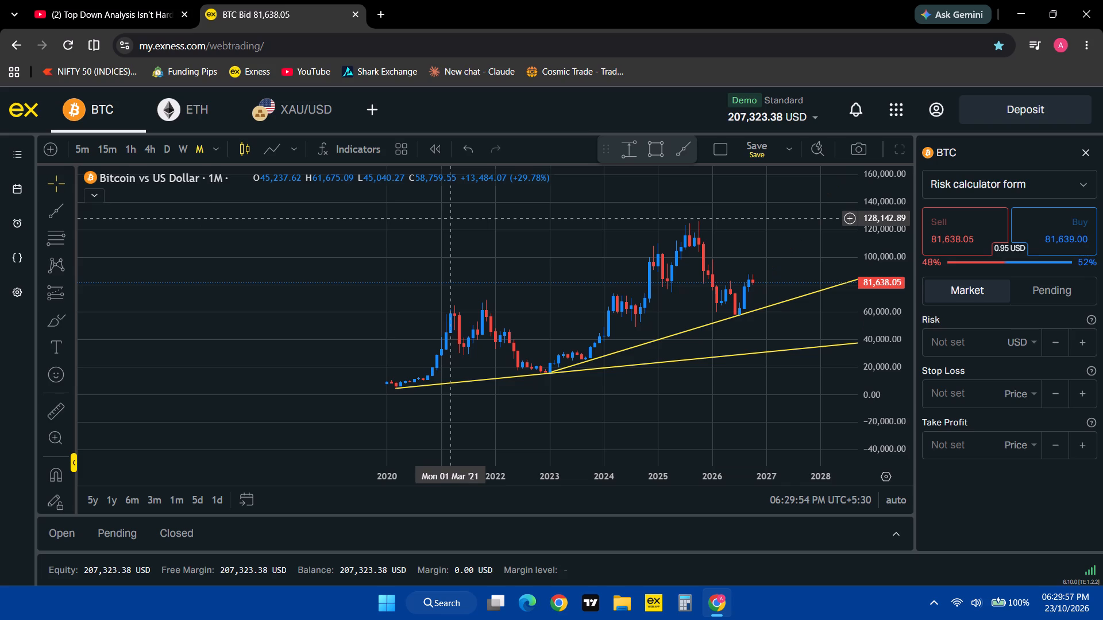
Switch back to the Top Down Analysis video on YouTube and resume playback to follow the next part of the trend line explanation.
left_click(84, 10)
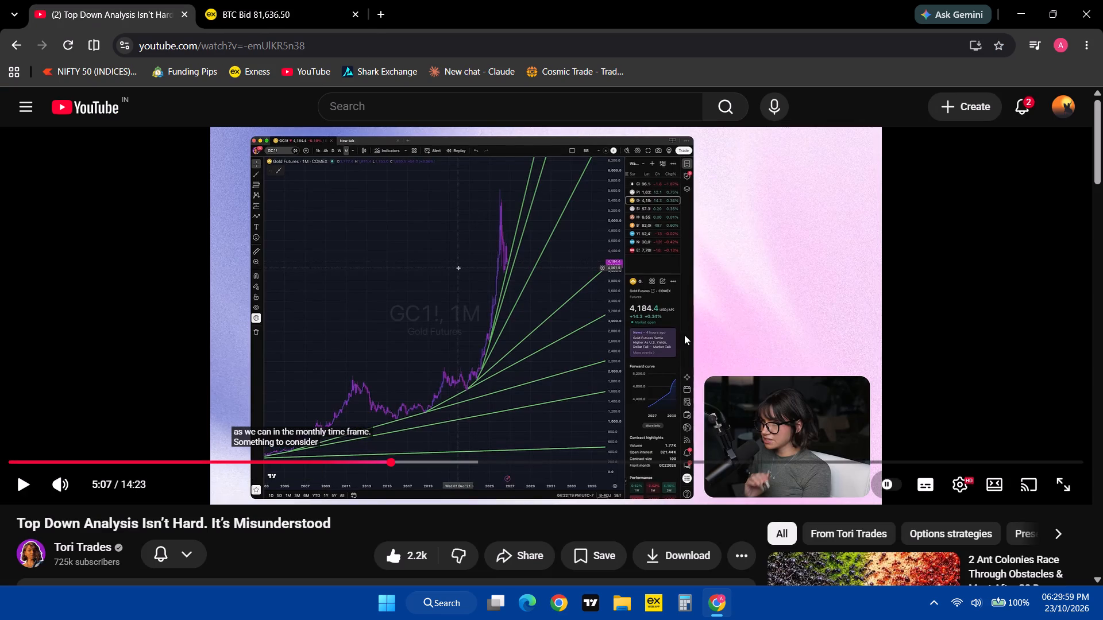
left_click(684, 335)
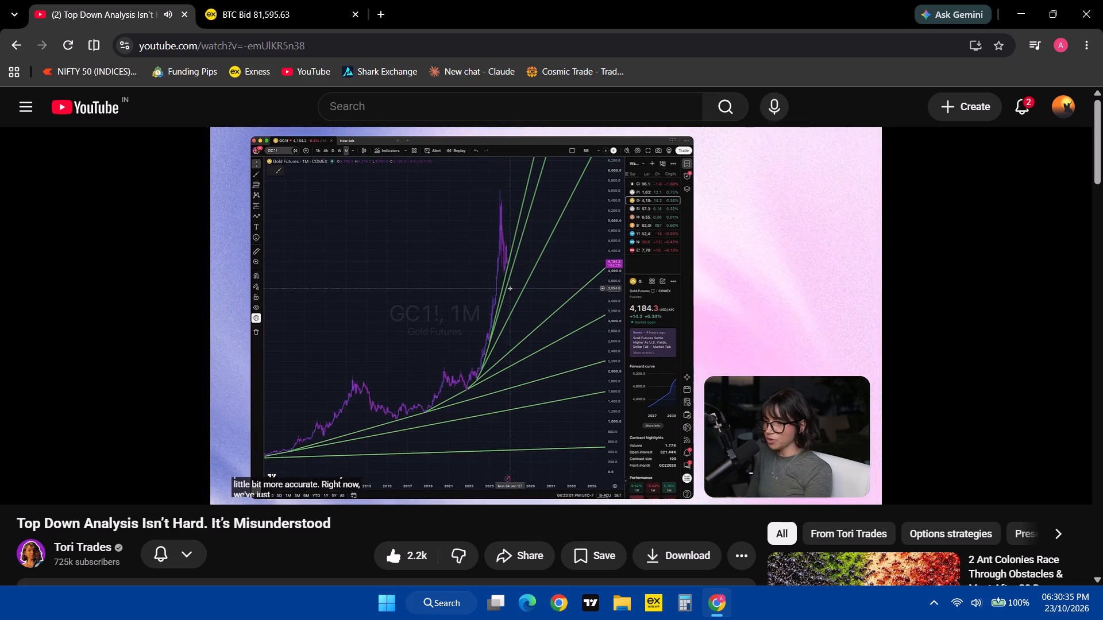
In Exness, draw a ray on the monthly Bitcoin chart from the July 2026 low at about 58,194 through August 2026 at about 61,848.
left_click(270, 0)
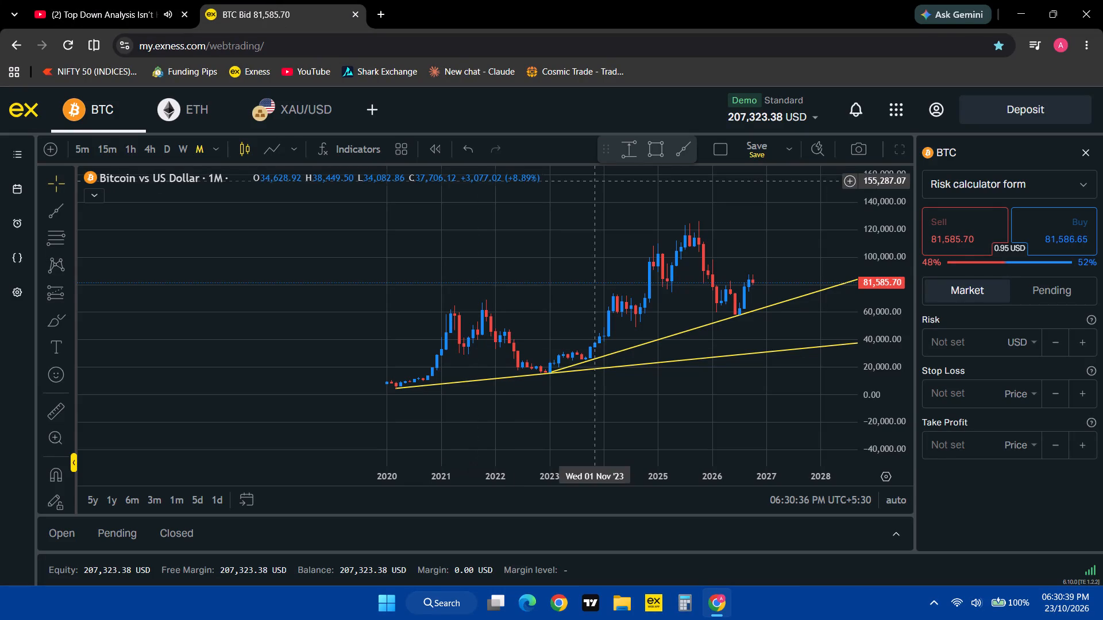
left_click(687, 153)
left_click(46, 0)
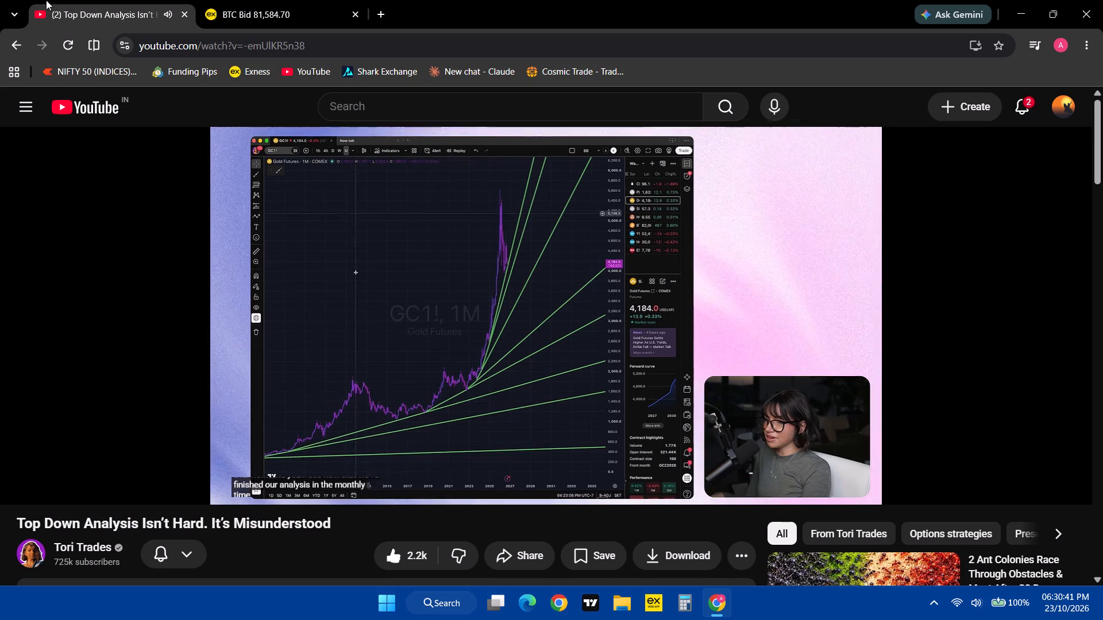
left_click(256, 0)
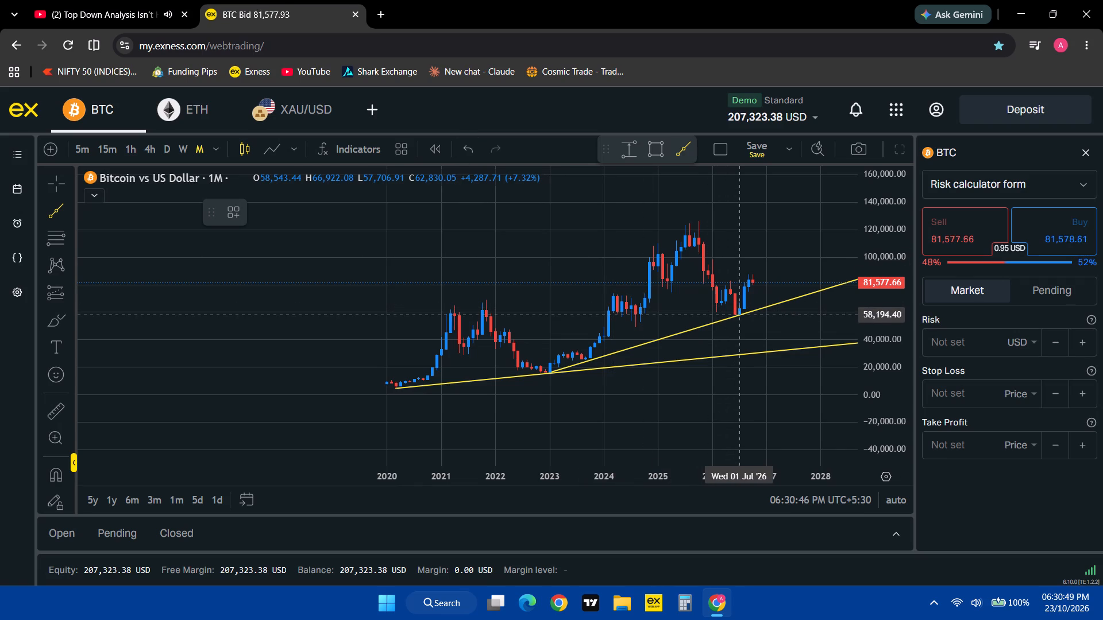
left_click(739, 315)
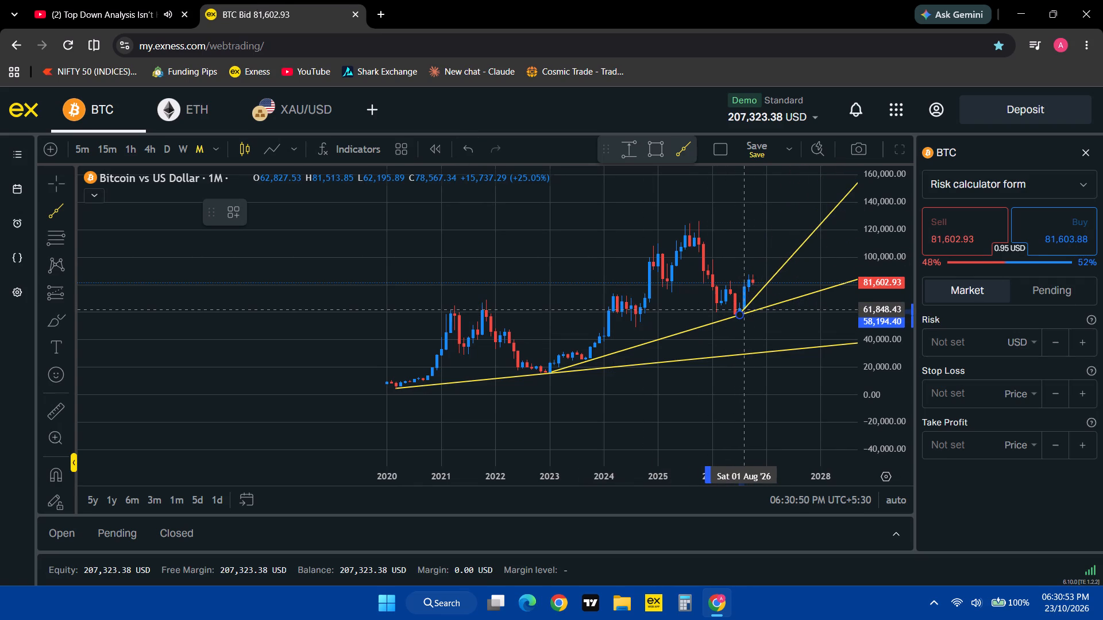
left_click(745, 309)
left_click(764, 324)
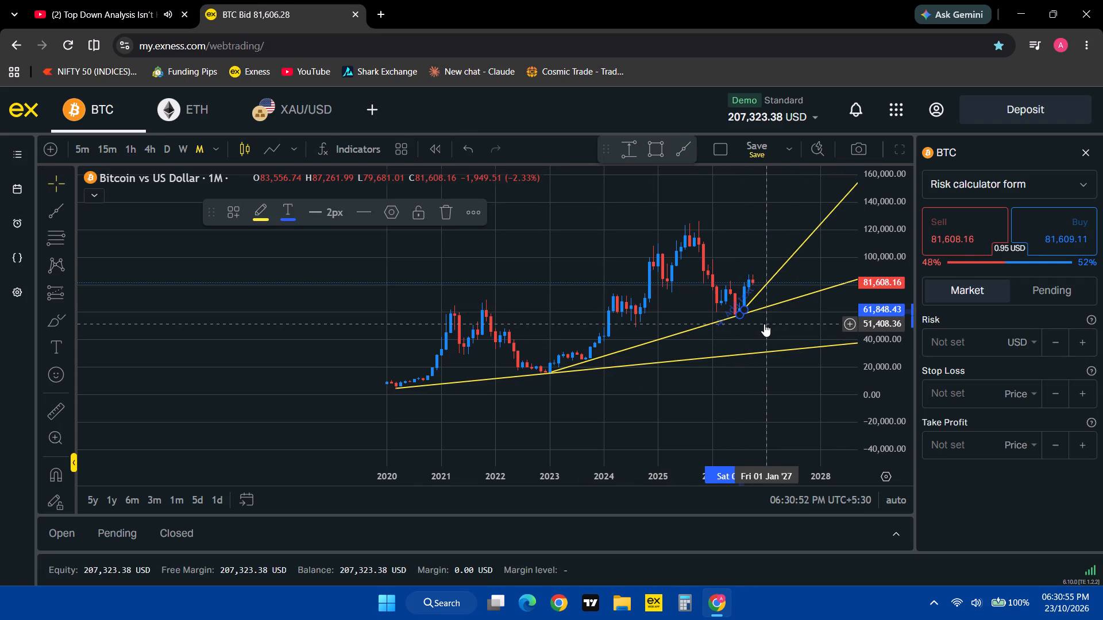
Draw a steeper ray on the monthly chart from August 2026 at about 63,414 through October 2026 at about 80,119.
left_click(680, 155)
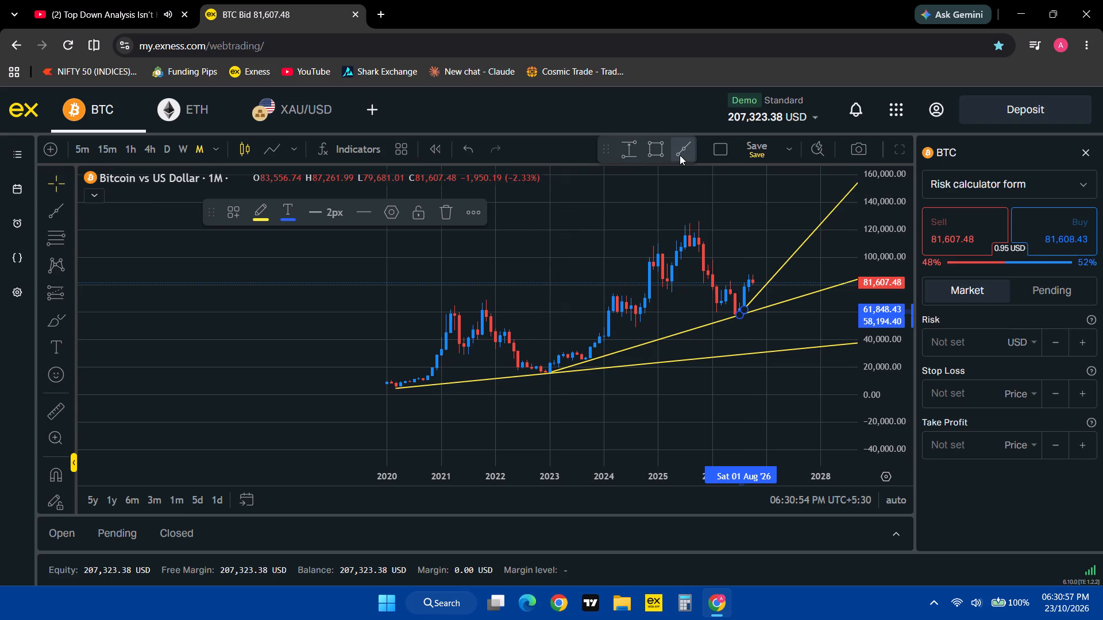
left_click(745, 308)
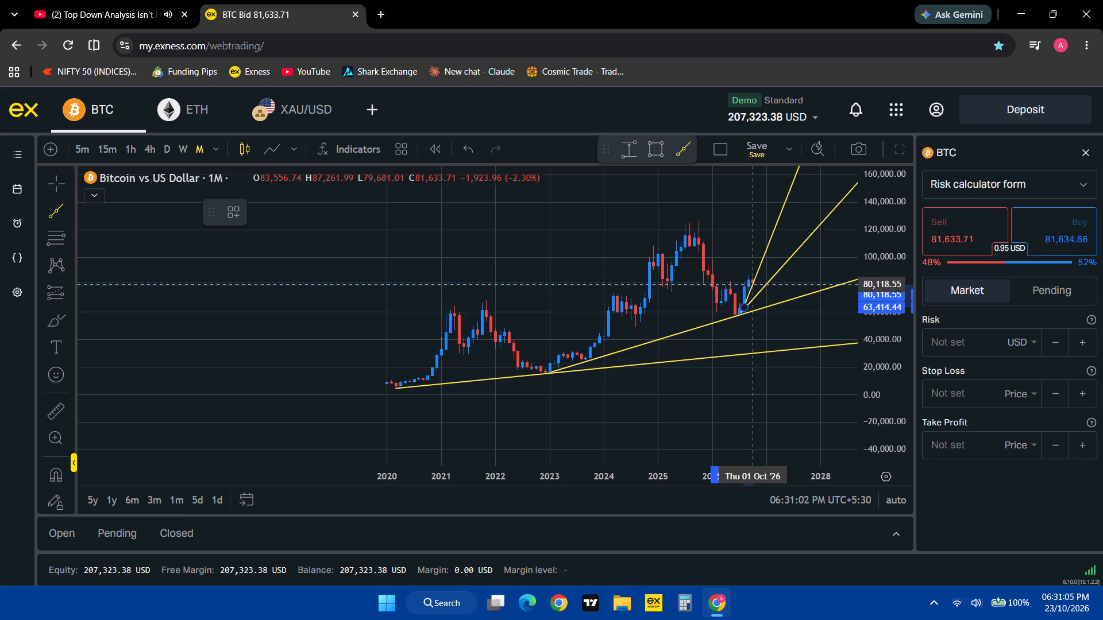
left_click(755, 284)
left_click(755, 284)
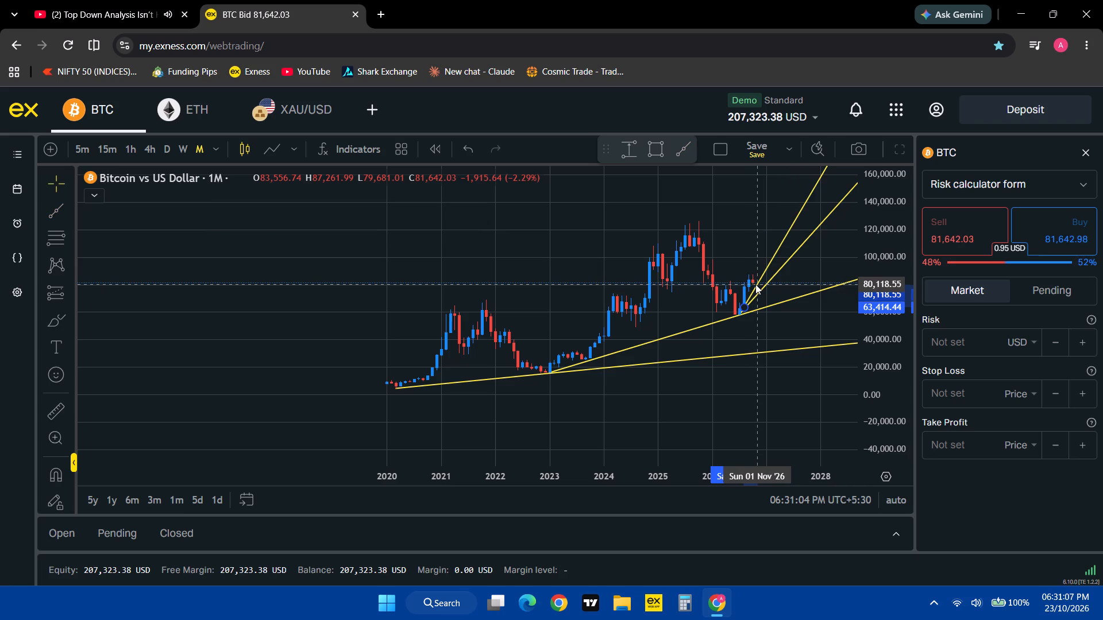
left_click(569, 226)
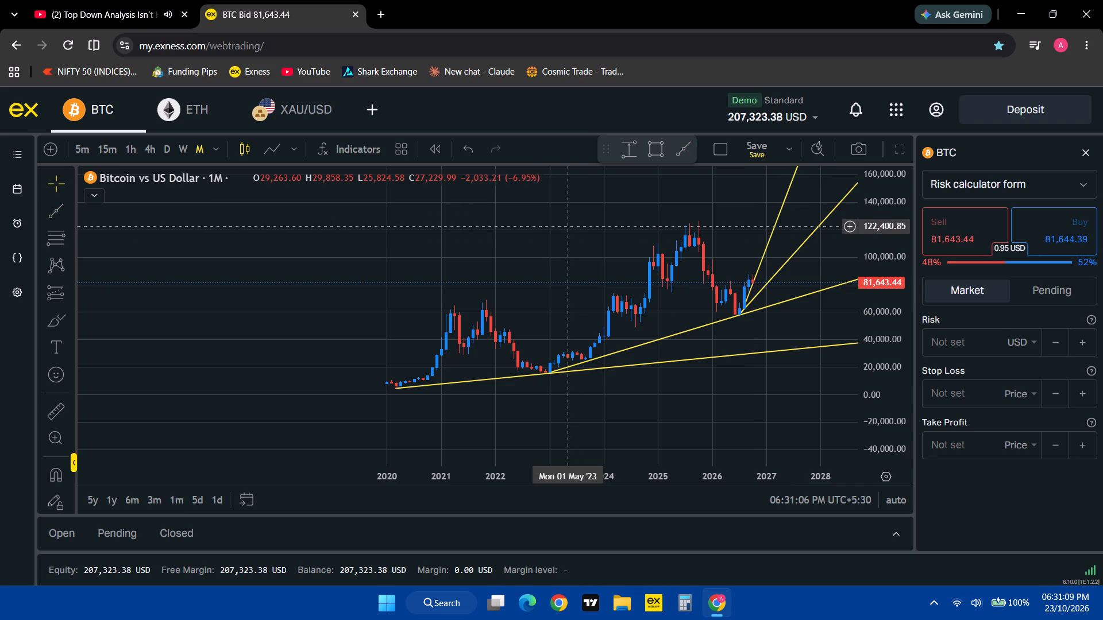
Check the video's progress on YouTube and switch the Bitcoin chart in Exness to the weekly time frame.
left_click(129, 0)
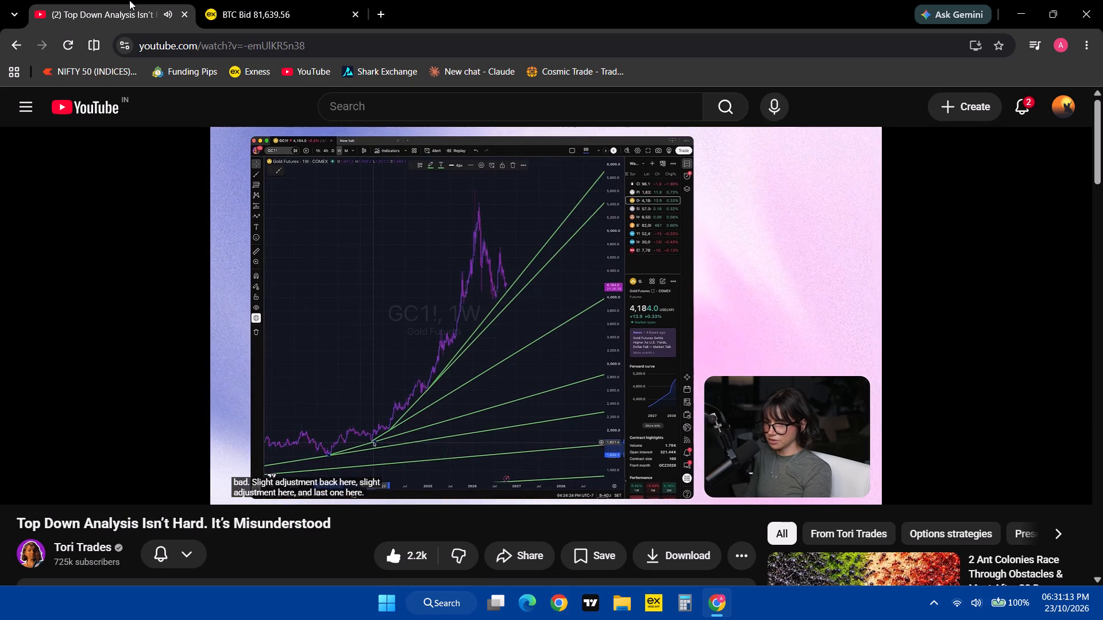
left_click(232, 0)
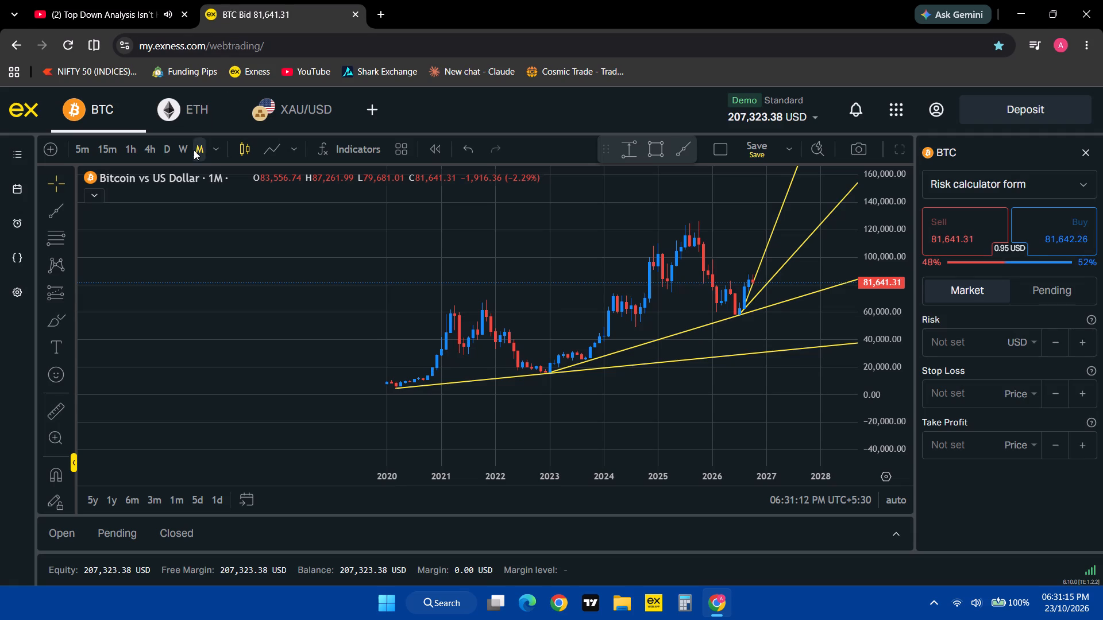
left_click(180, 150)
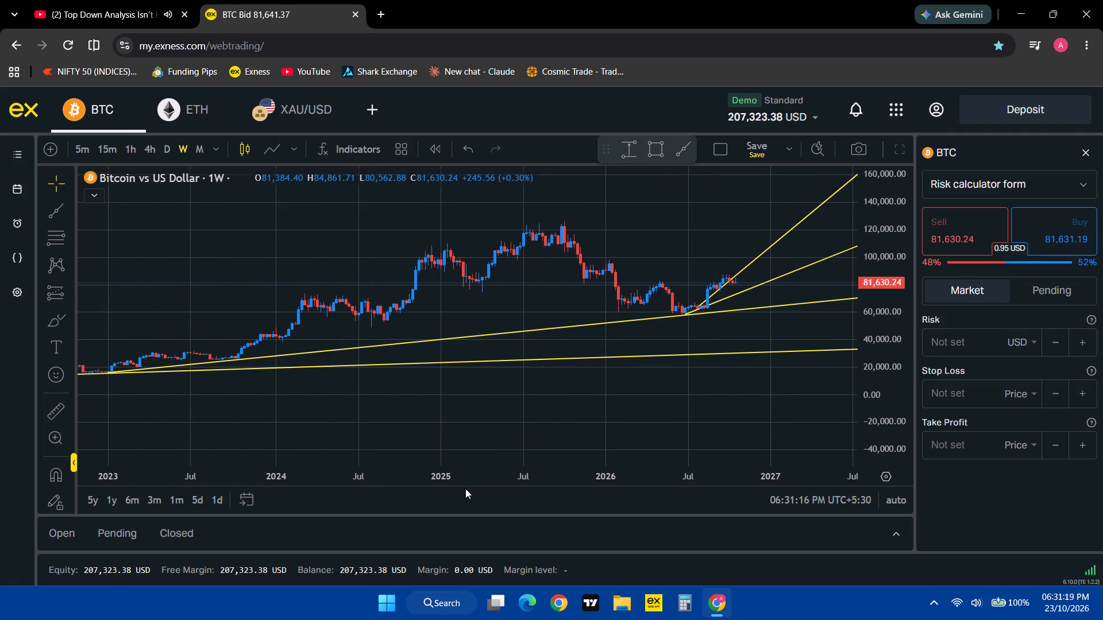
Refine the start point of the lowest ray on the weekly chart to 8 March 2020 at about 4,009.
left_click_drag(469, 479, 698, 475)
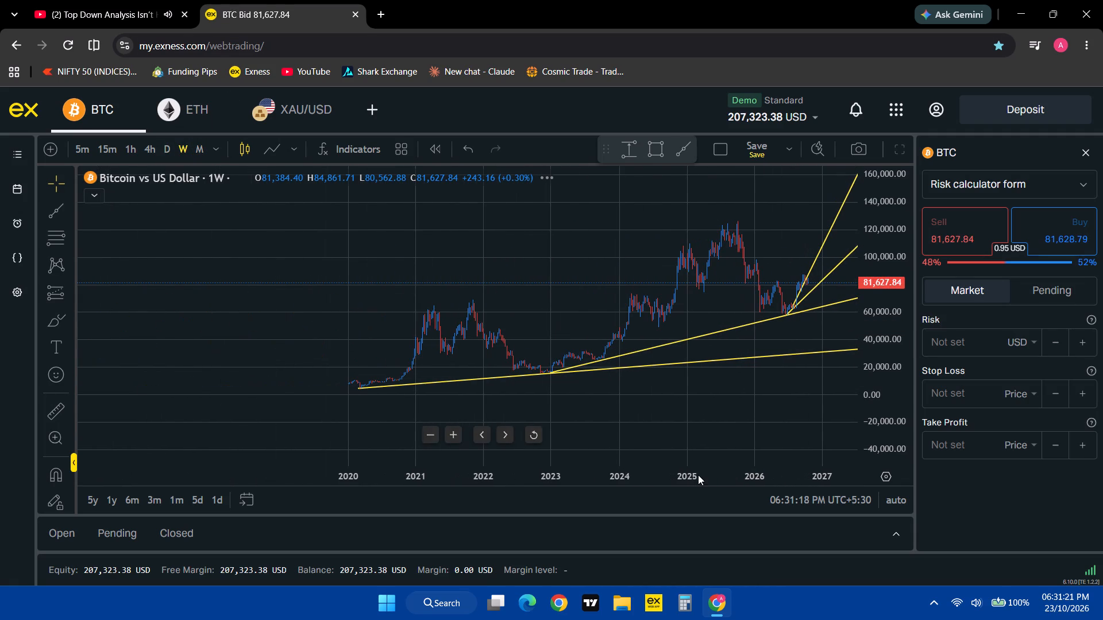
left_click_drag(885, 393, 887, 173)
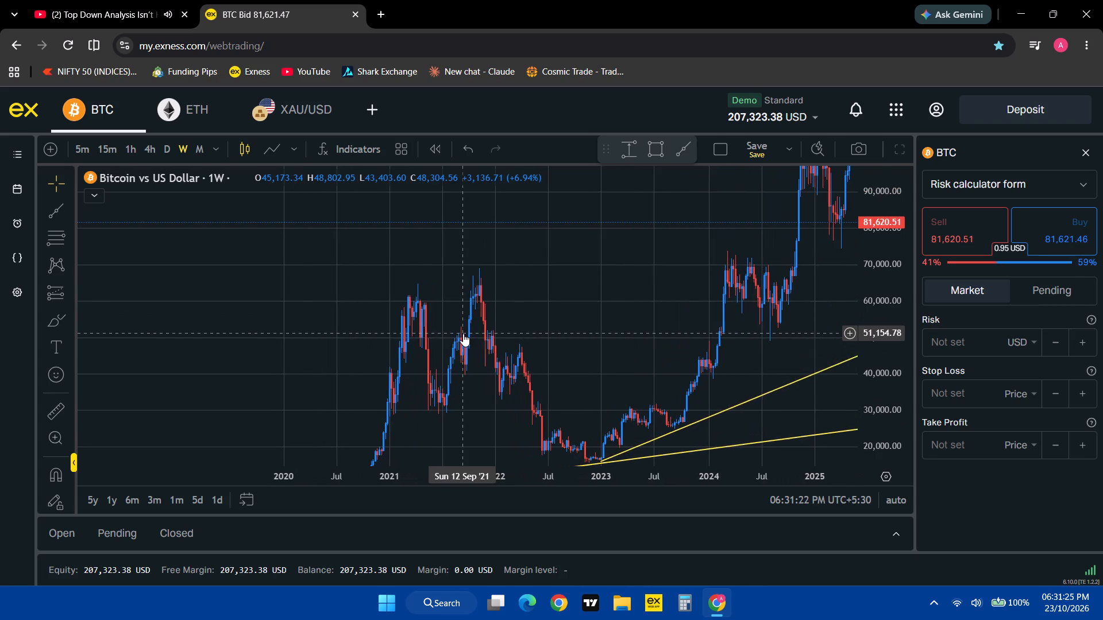
scroll(463, 334, "up", 3)
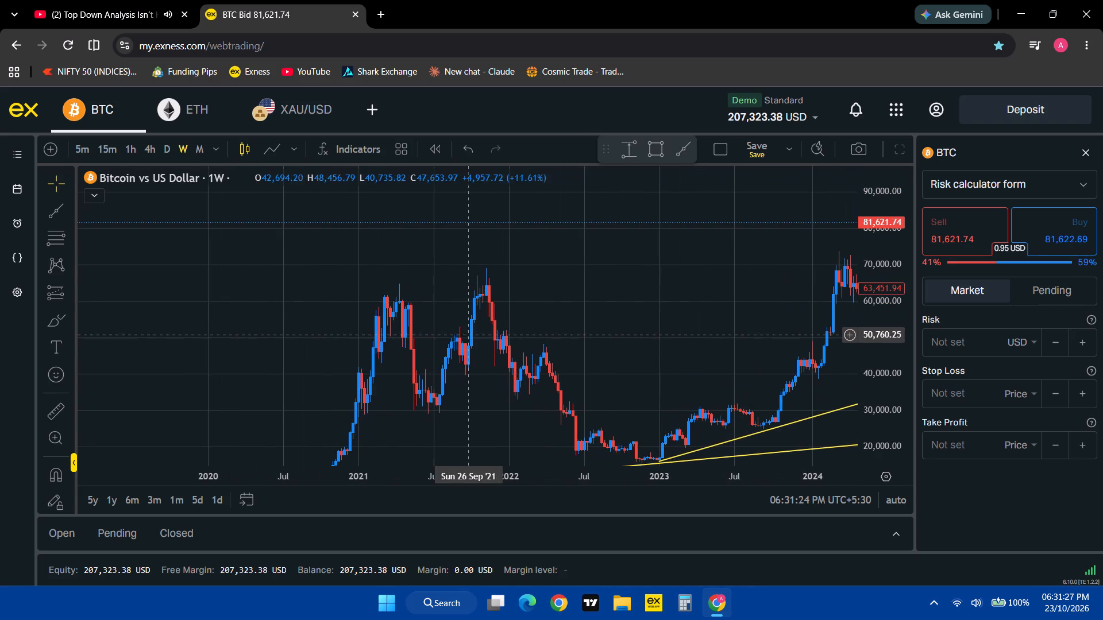
left_click_drag(667, 344, 582, 238)
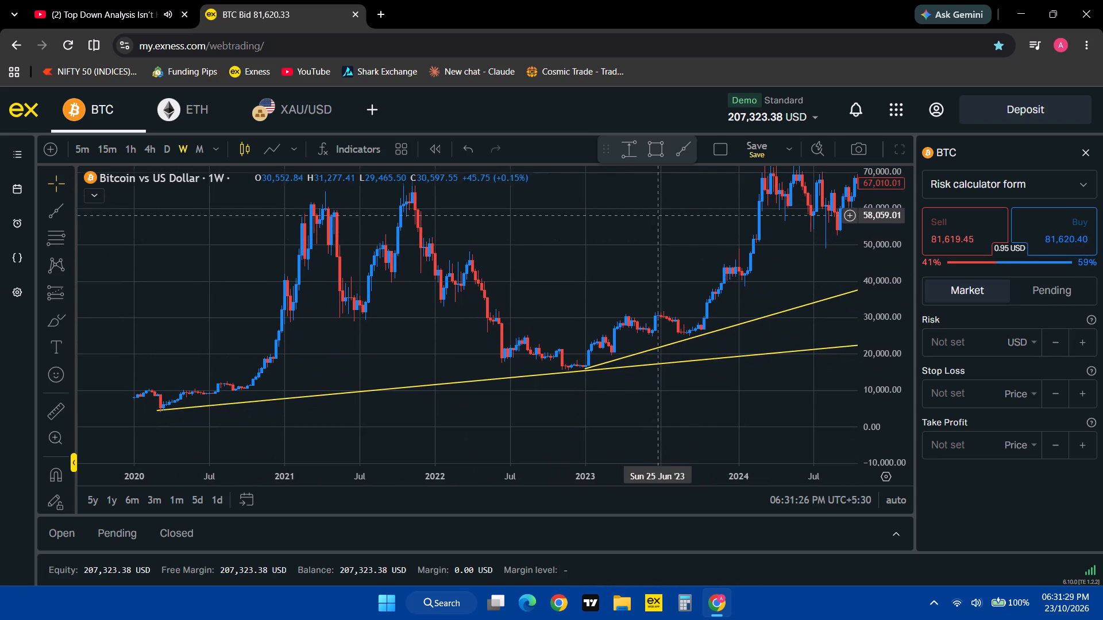
left_click(159, 414)
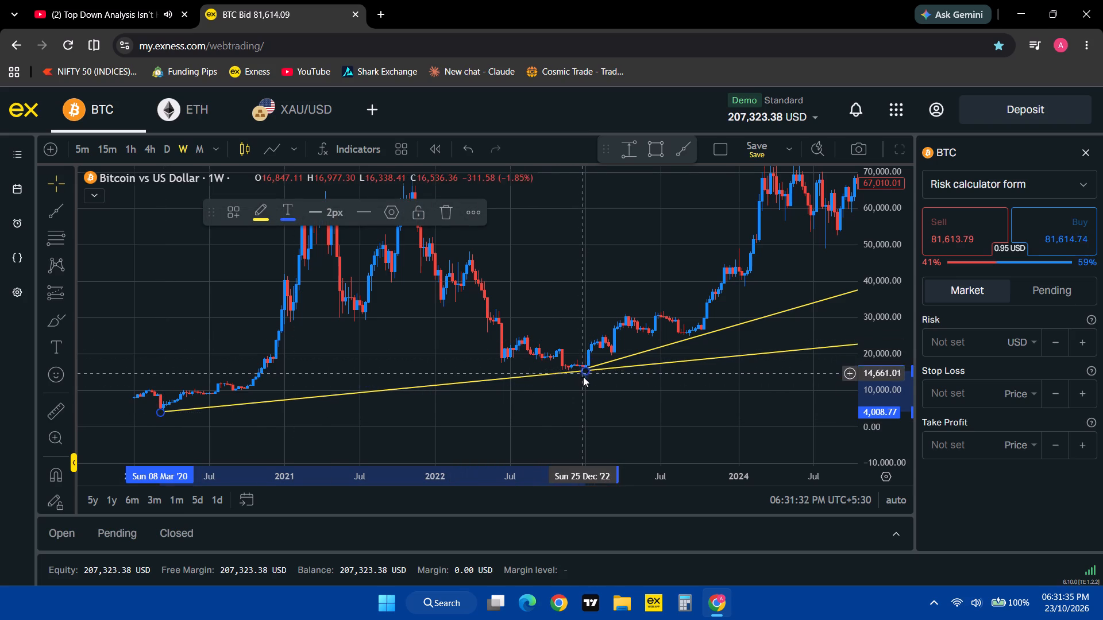
left_click(591, 397)
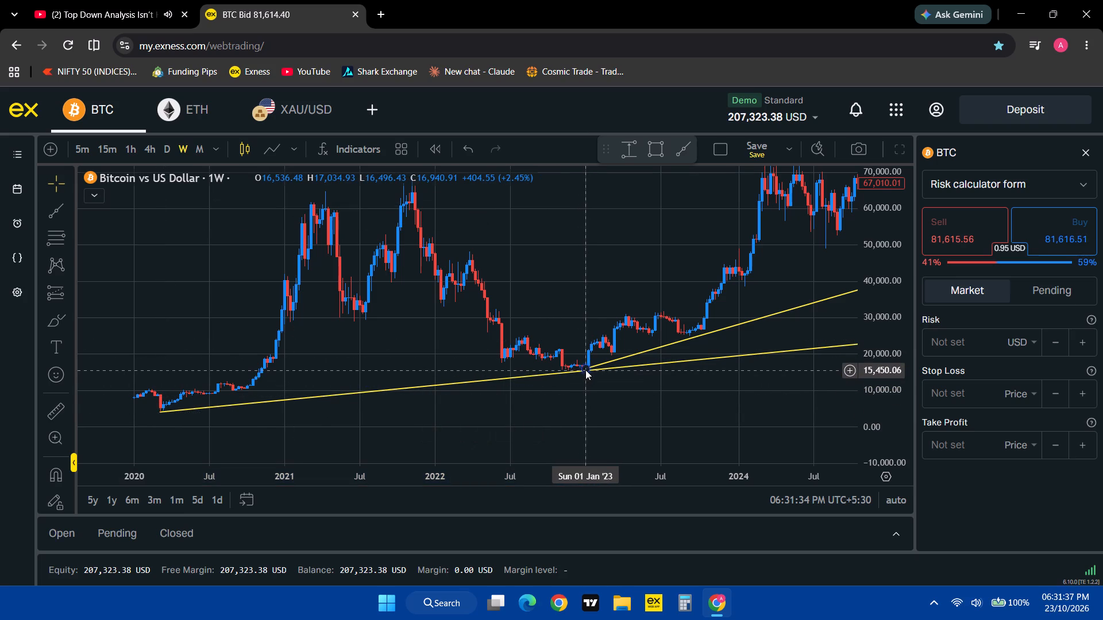
Align the lowest ray's second anchor and the next ray's start point at the 1 January 2023 low, about 16,239.
left_click_drag(587, 371, 587, 366)
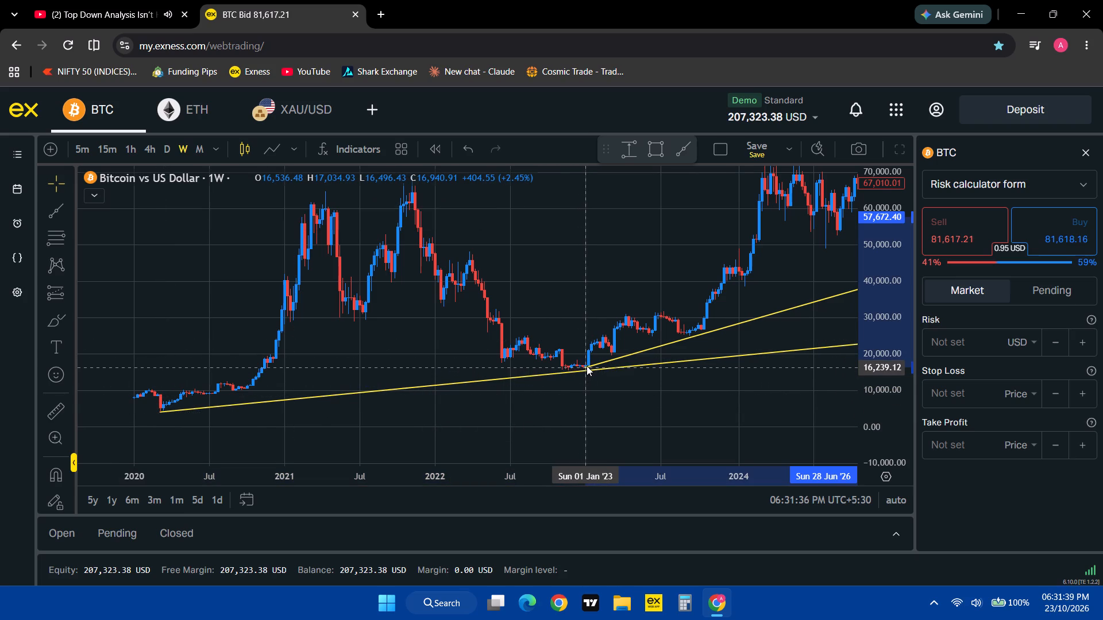
left_click_drag(587, 366, 611, 382)
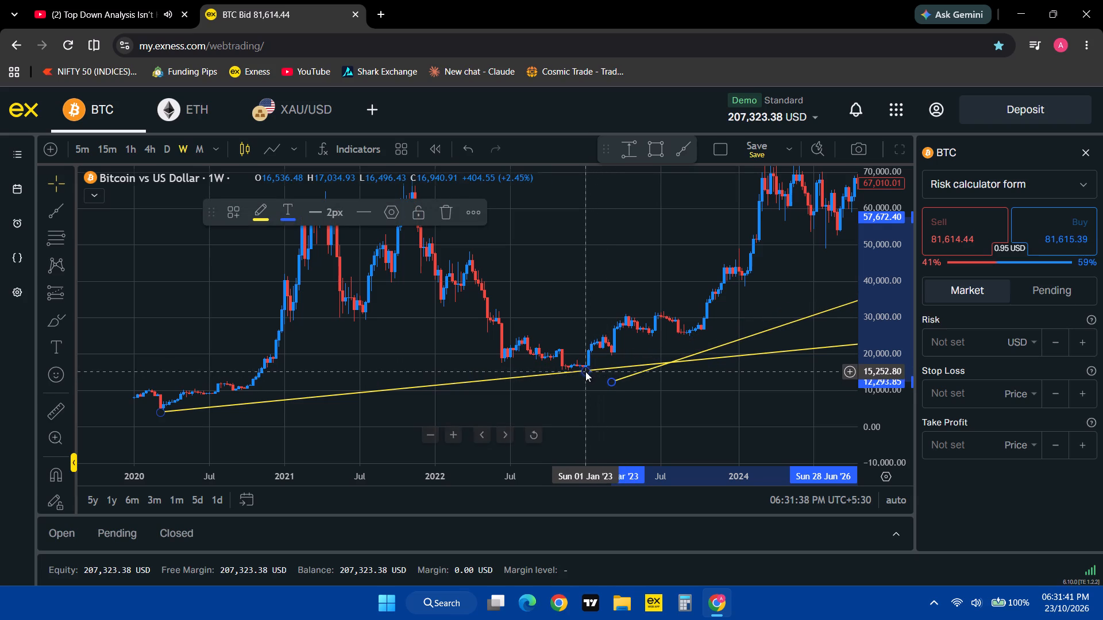
left_click(585, 370)
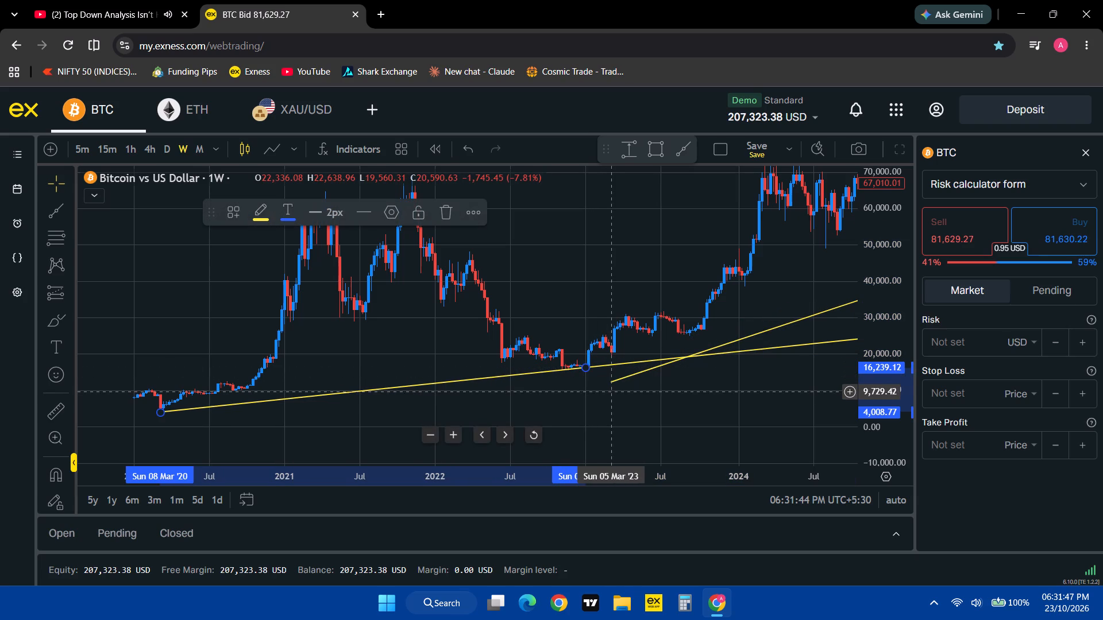
left_click_drag(614, 381, 585, 367)
left_click(676, 376)
Re-anchor the shallower of the two steep 2026 rays from 28 June 2026 at about 57,862 through the August 2026 low at about 62,793.
left_click_drag(676, 376, 502, 446)
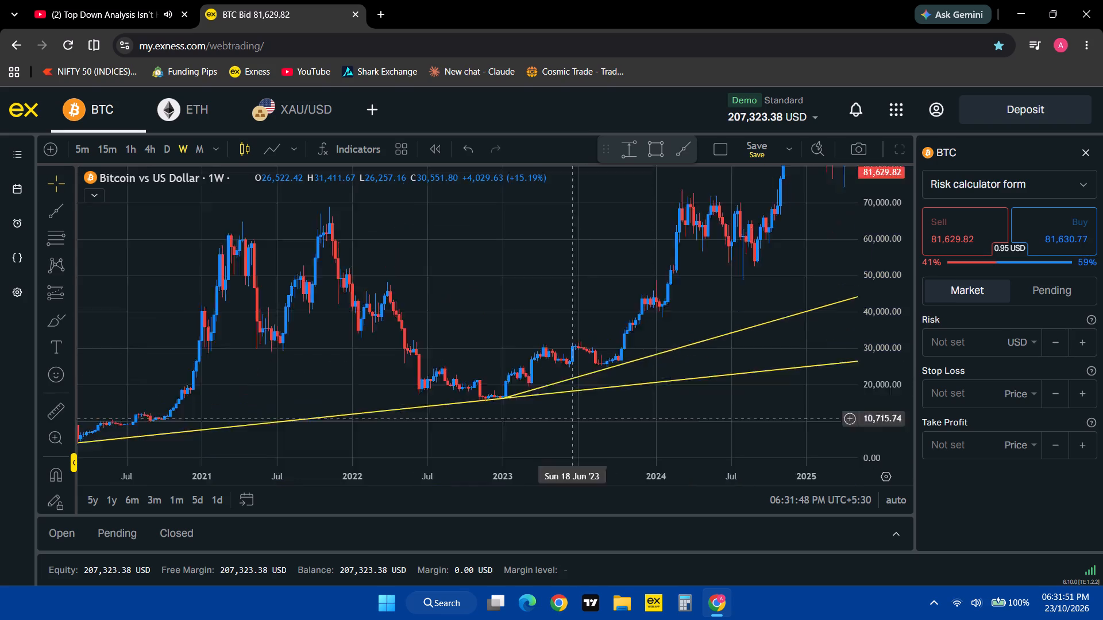
left_click_drag(502, 446, 367, 499)
left_click_drag(705, 404, 541, 367)
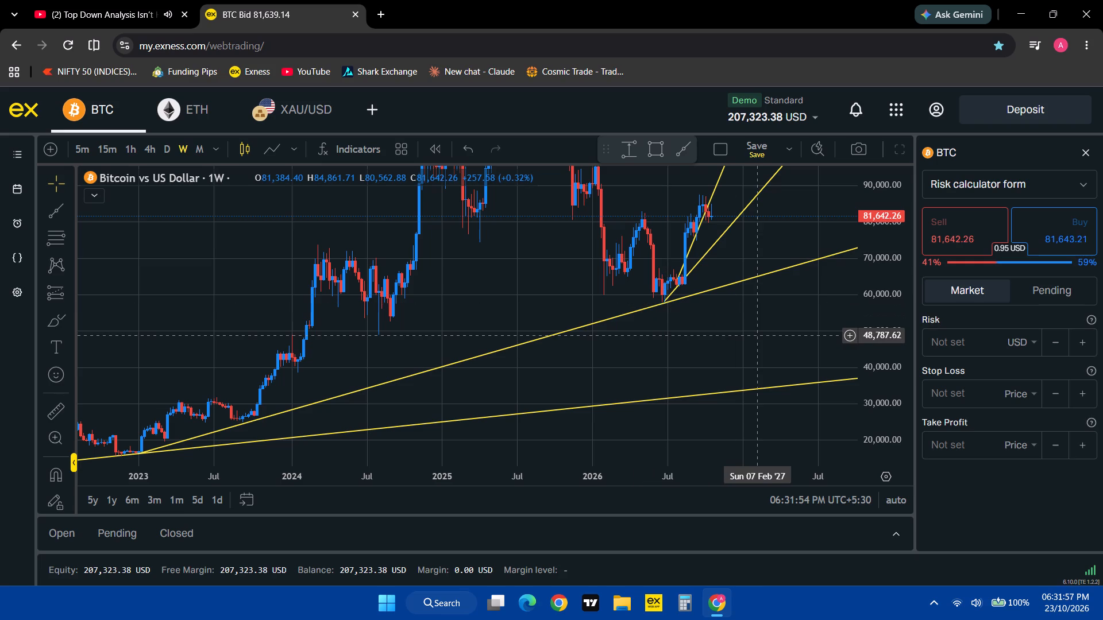
left_click_drag(757, 335, 632, 458)
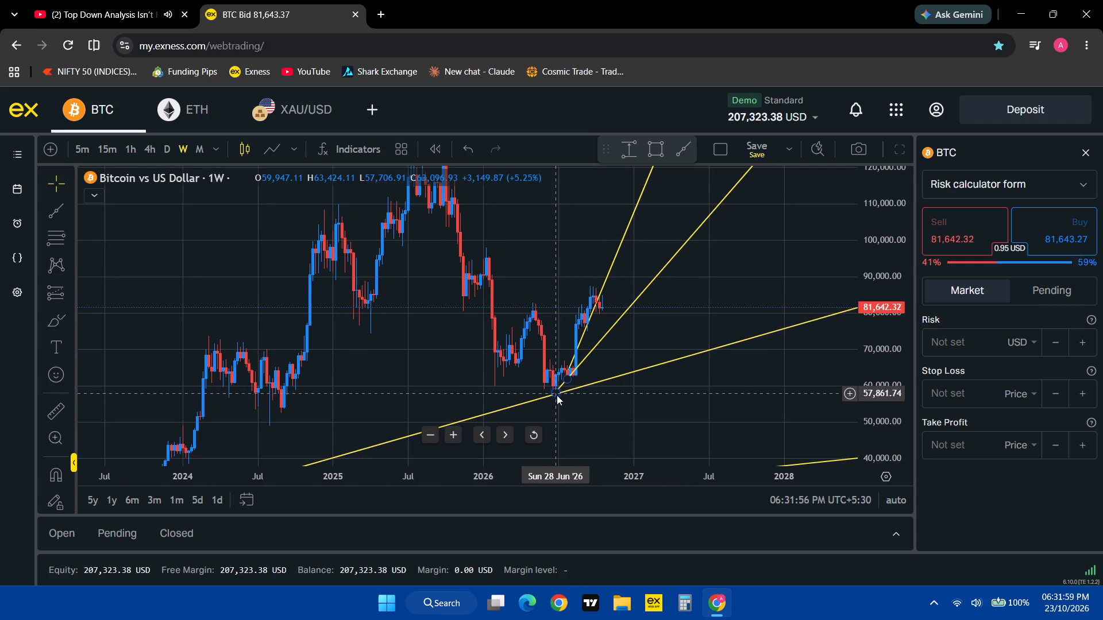
left_click(557, 395)
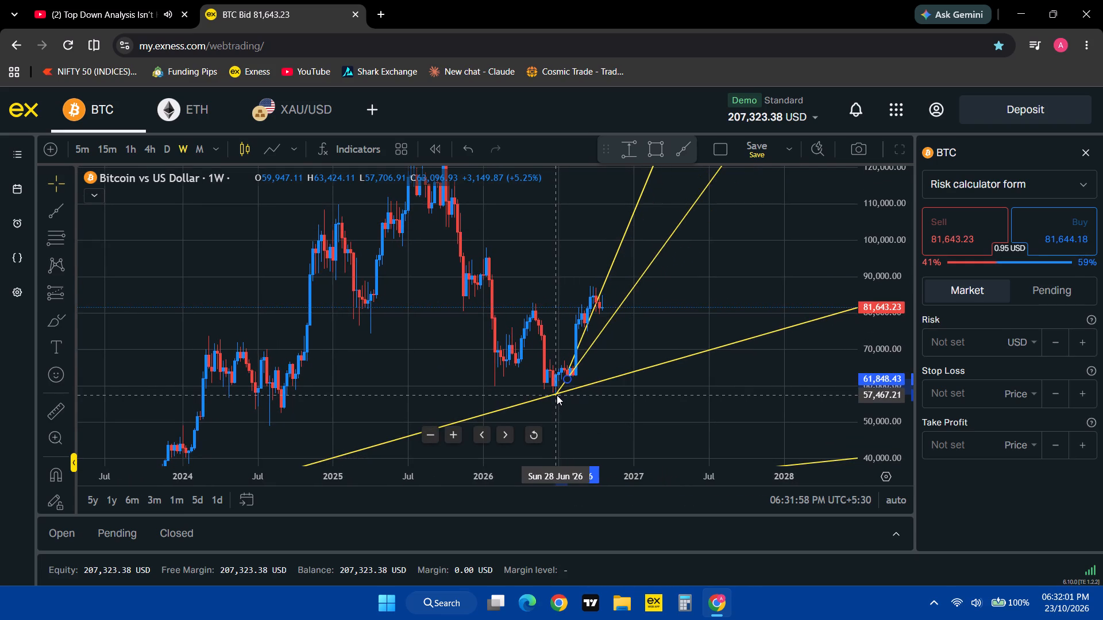
left_click_drag(568, 378, 577, 375)
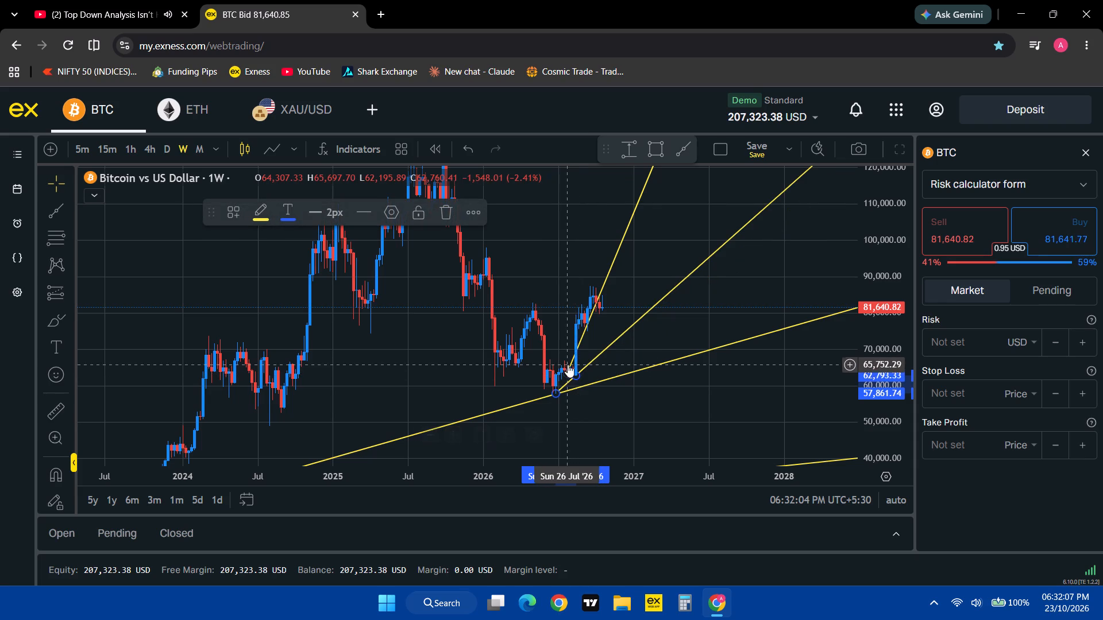
Re-anchor the steepest ray from the 16 August 2026 low at about 62,596 through 25 October 2026 at about 80,744.
left_click_drag(567, 372, 579, 375)
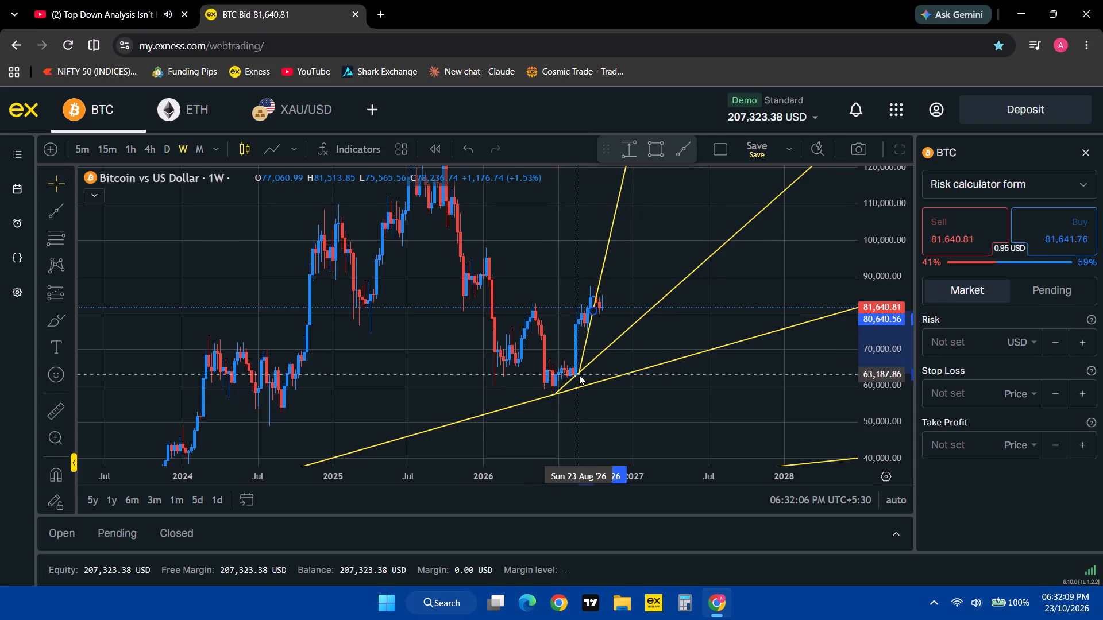
left_click_drag(579, 375, 576, 376)
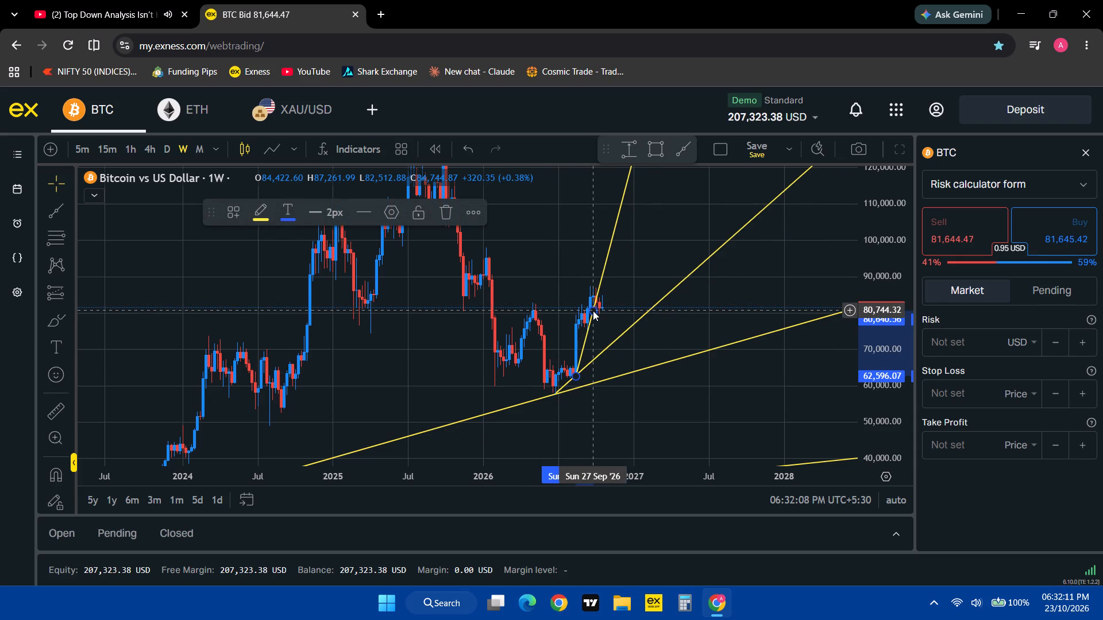
left_click_drag(593, 311, 603, 312)
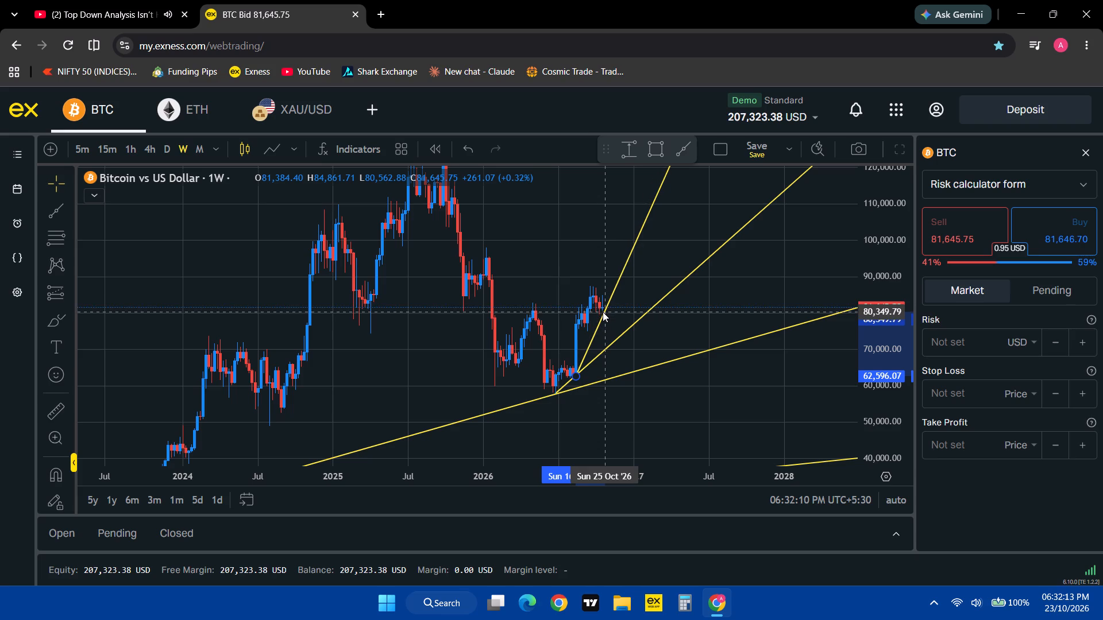
left_click_drag(603, 312, 603, 310)
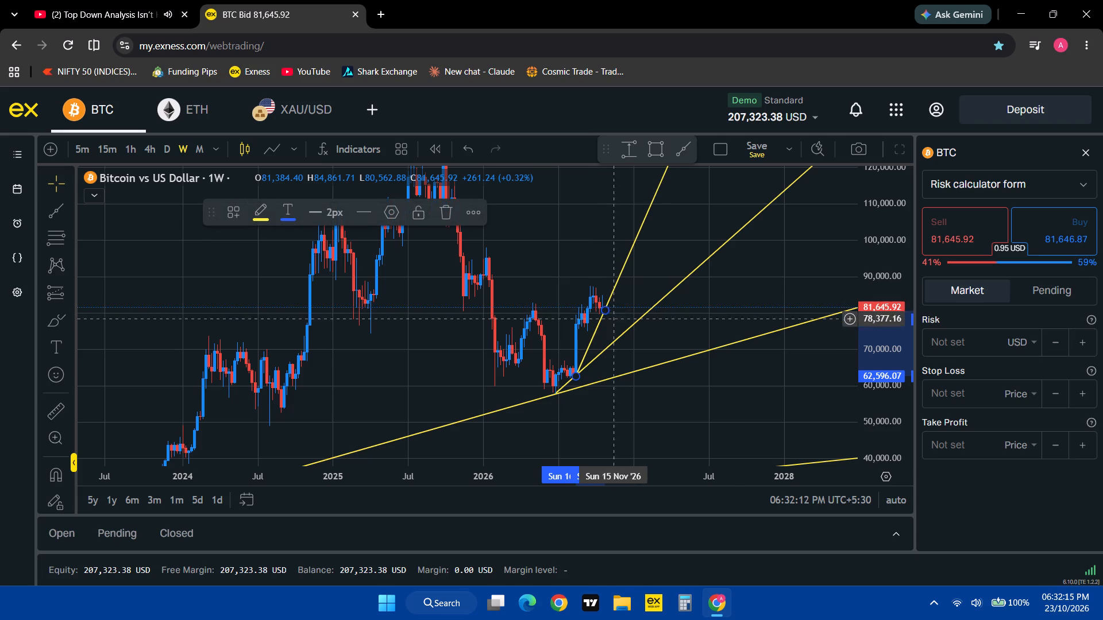
left_click(741, 398)
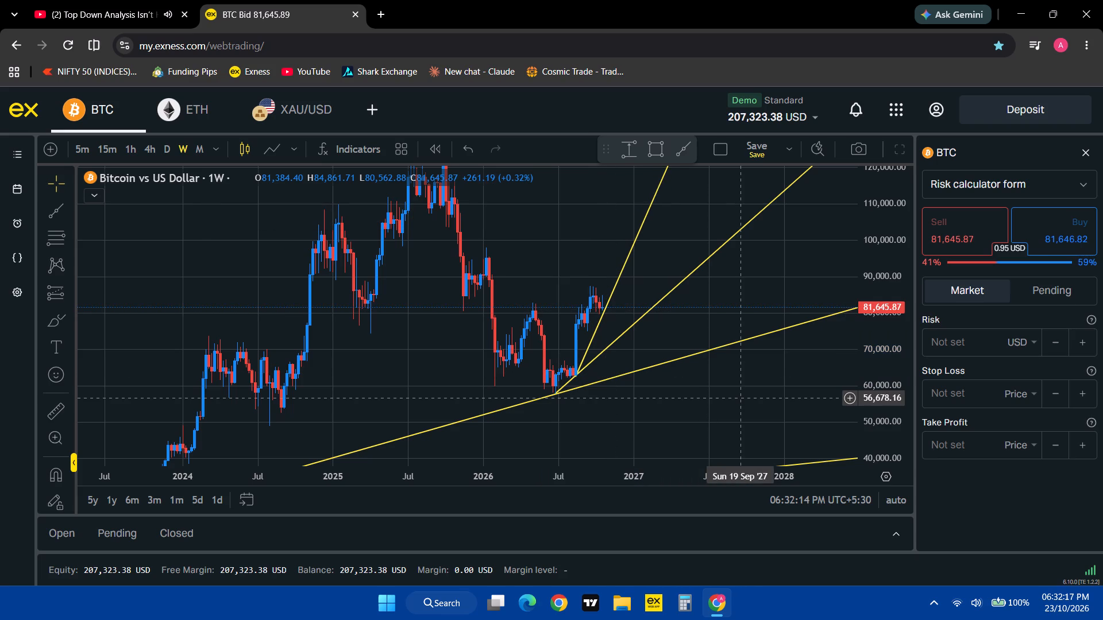
Watch the video's weekly downtrend line section on YouTube, pause it around 7:39, and return to the Bitcoin chart in Exness.
left_click(119, 0)
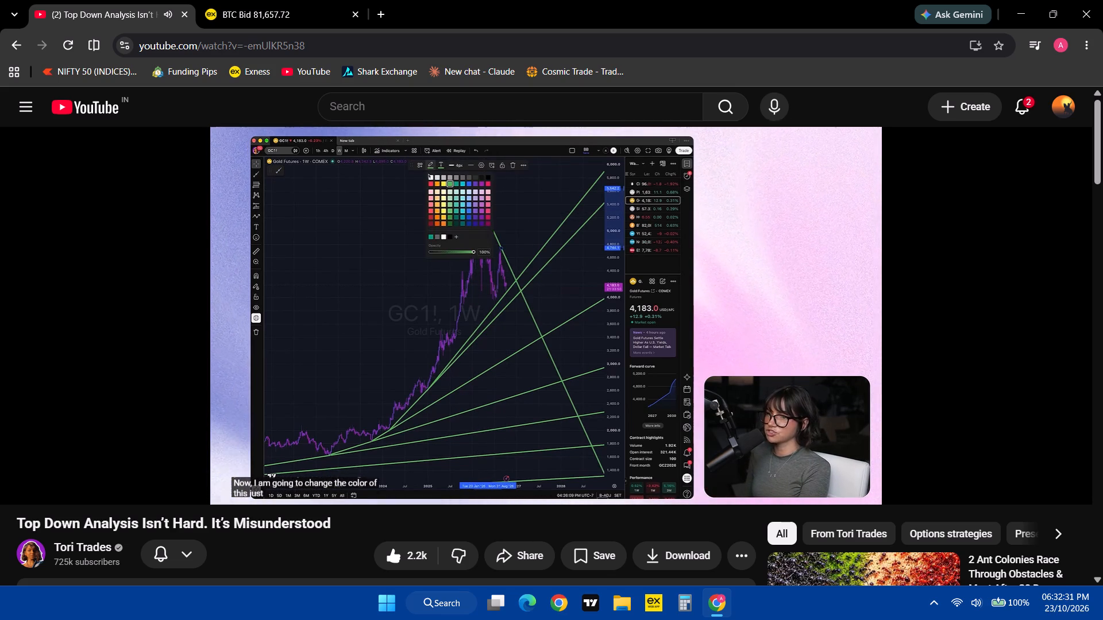
left_click(680, 289)
left_click(237, 0)
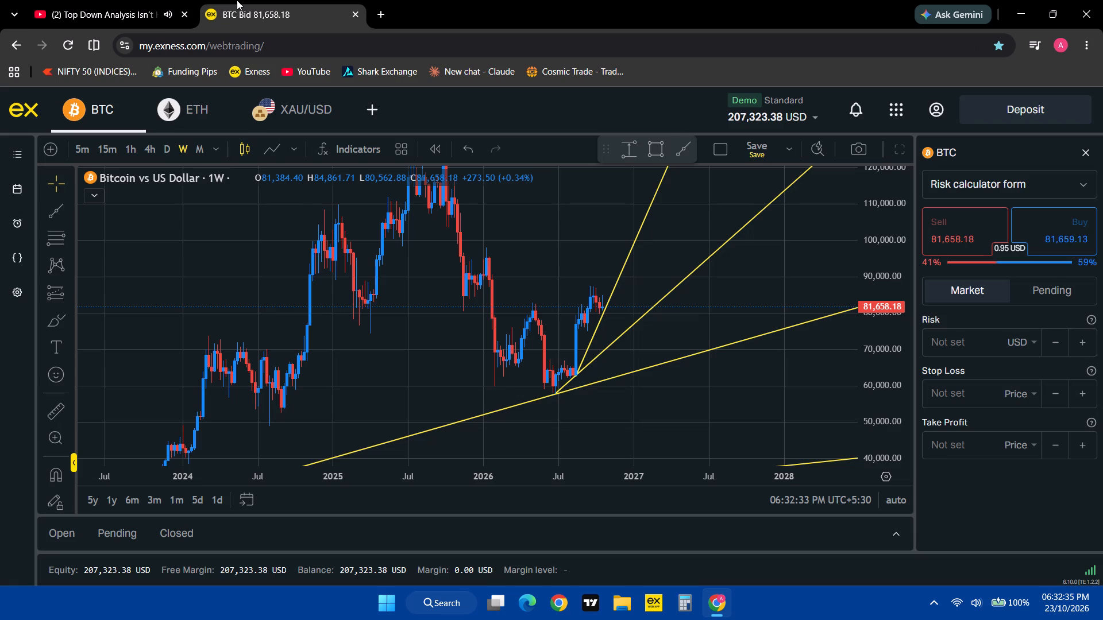
left_click_drag(872, 210, 867, 293)
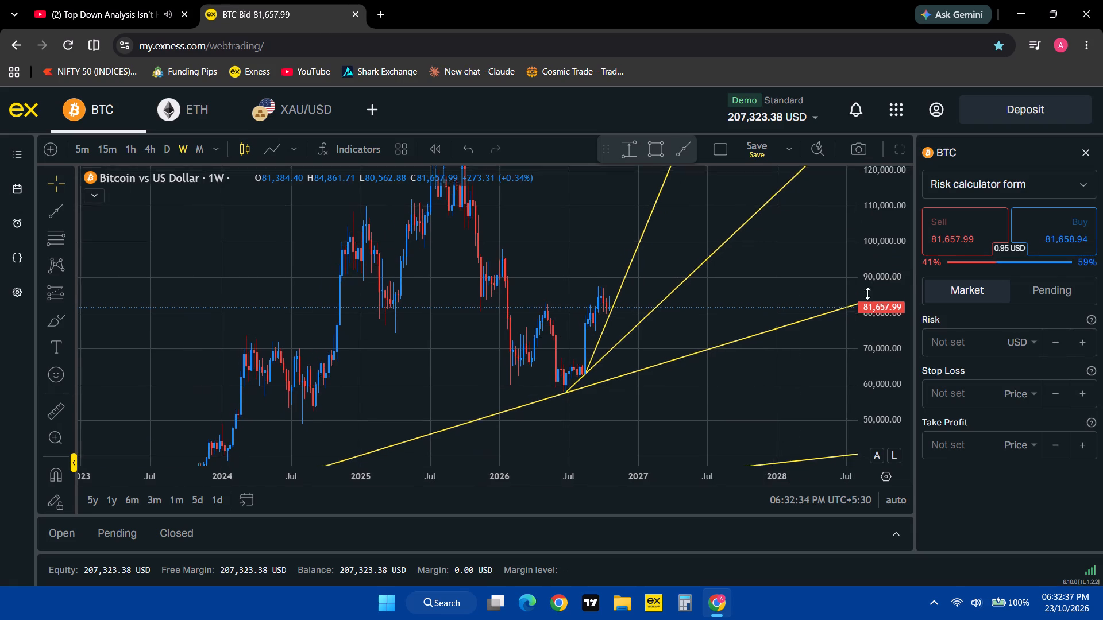
left_click_drag(867, 293, 855, 358)
left_click(104, 0)
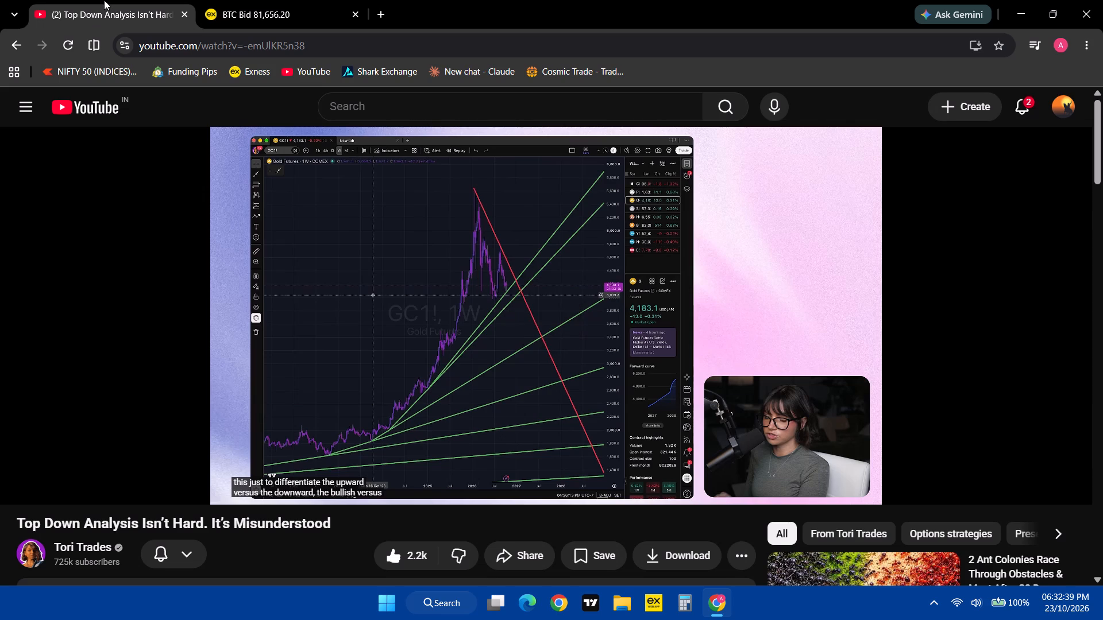
left_click(269, 0)
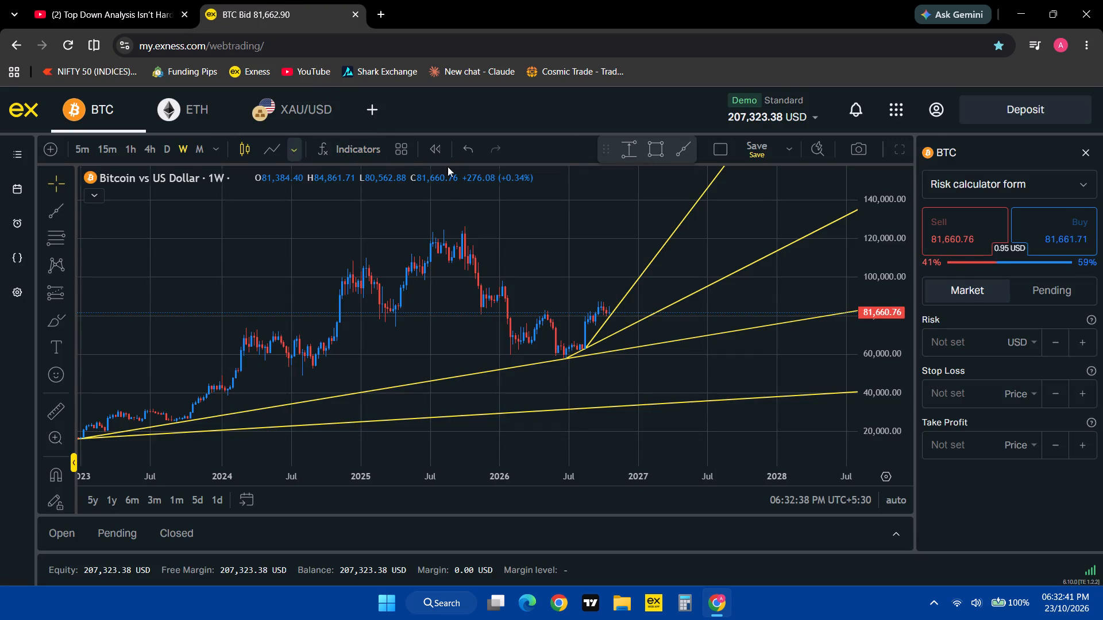
Draw a descending ray from the 5 October 2025 high at about 126,326 through 4 October 2026 at about 87,281 and color it red.
left_click(678, 141)
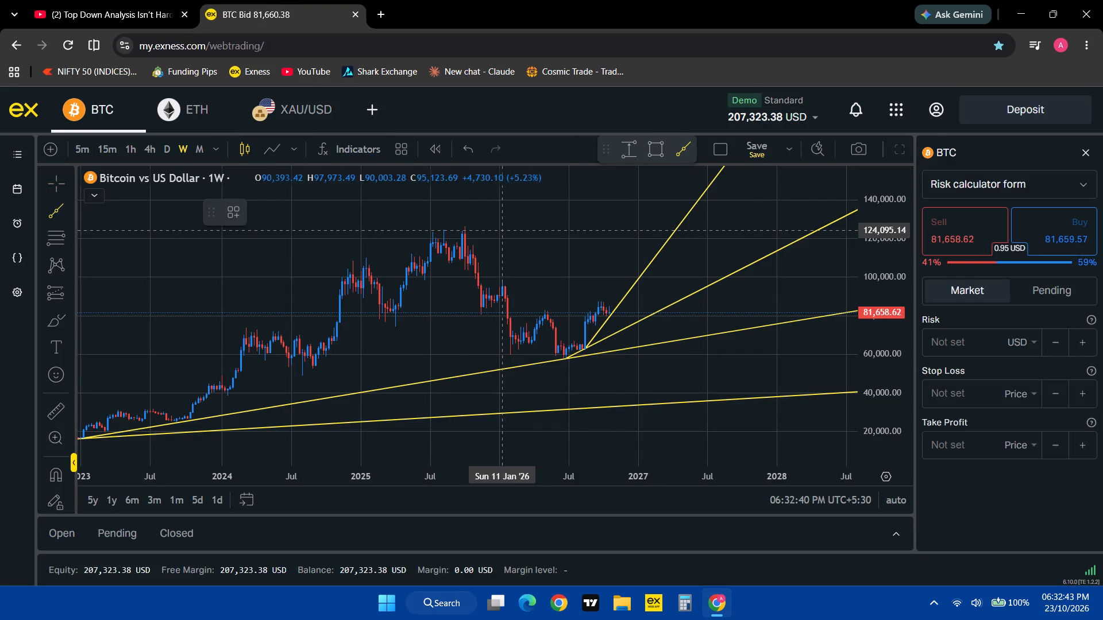
left_click(464, 226)
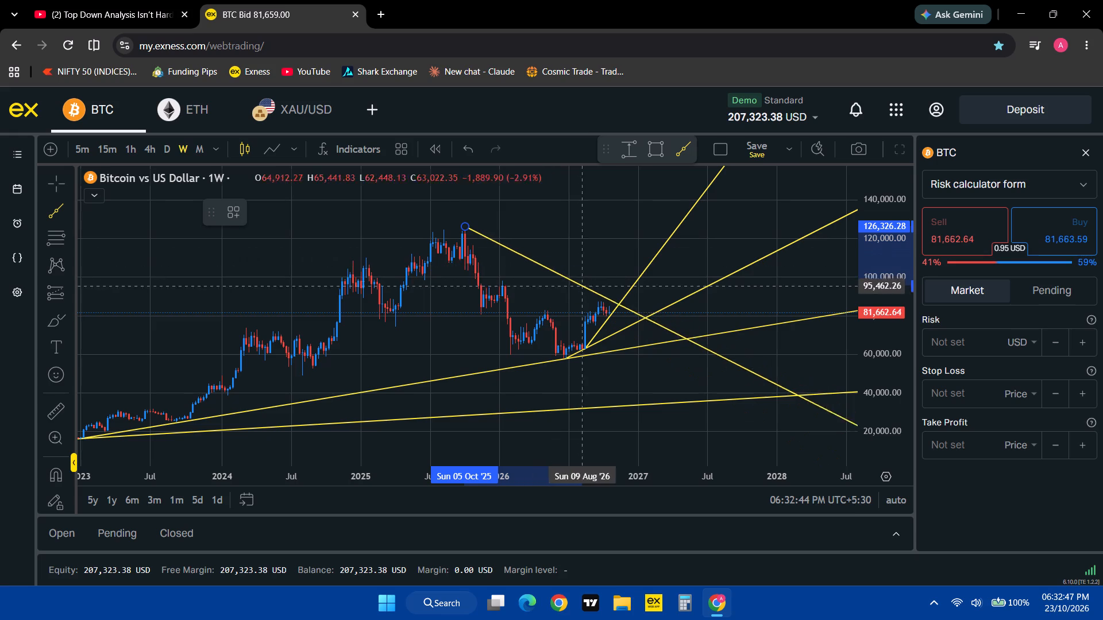
left_click(604, 302)
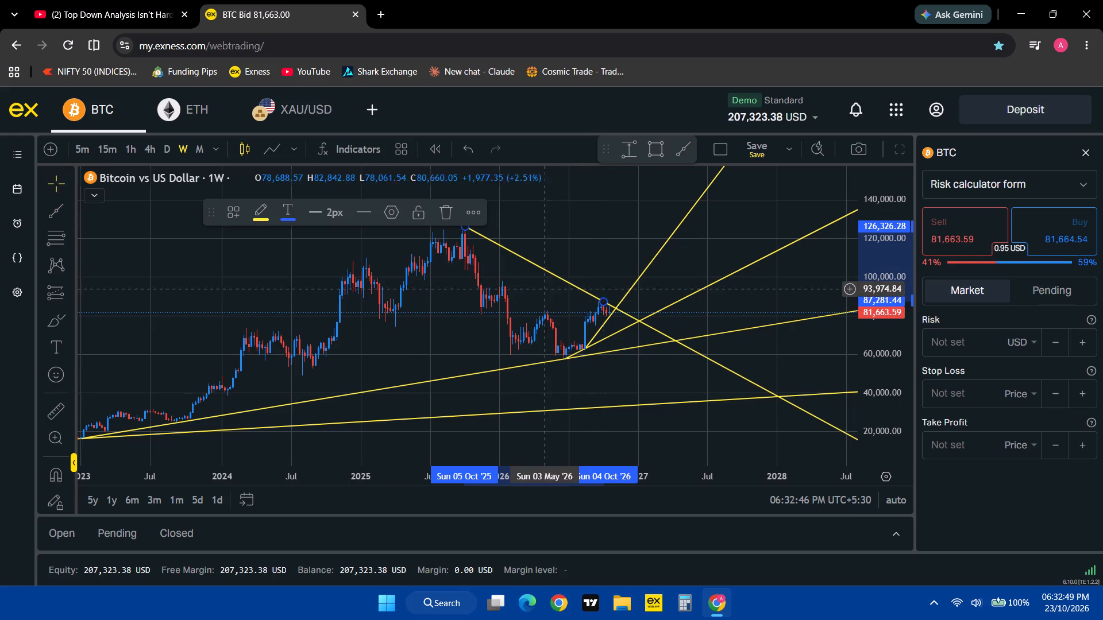
left_click(263, 215)
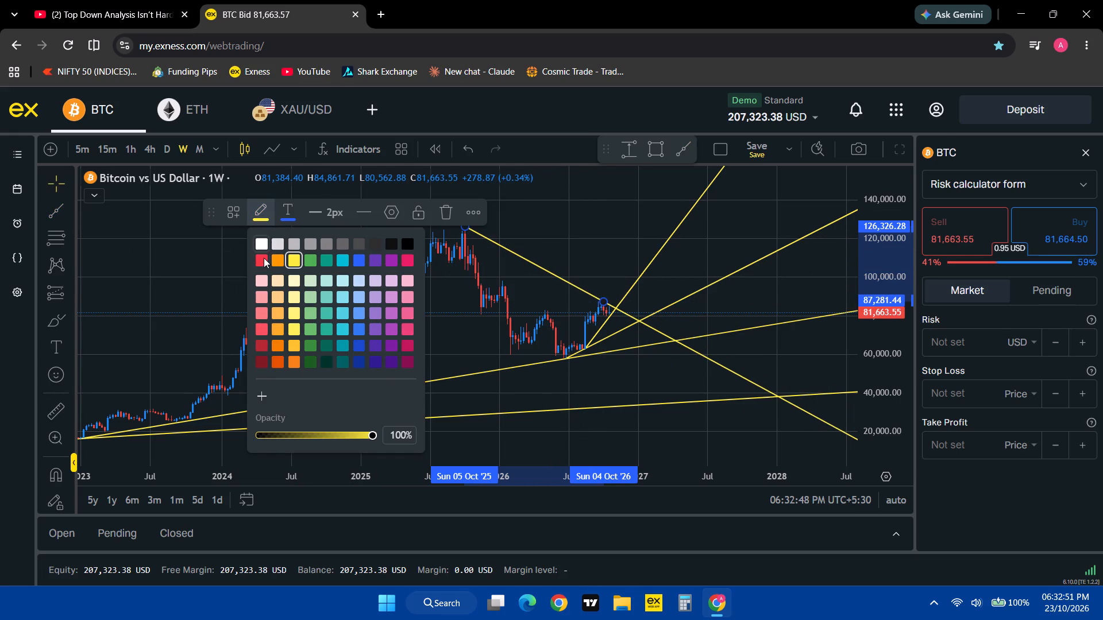
left_click(264, 259)
left_click(218, 275)
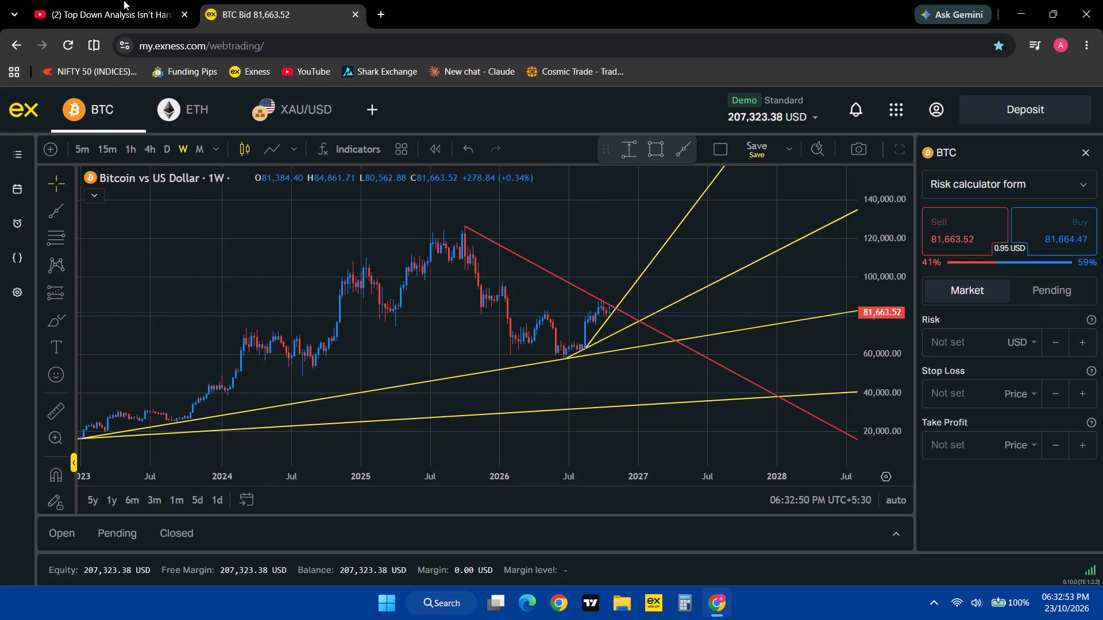
Resume the YouTube video, watch its daily chart downtrend section, pause around 8:12, and return to the Exness chart.
left_click(114, 0)
left_click(779, 242)
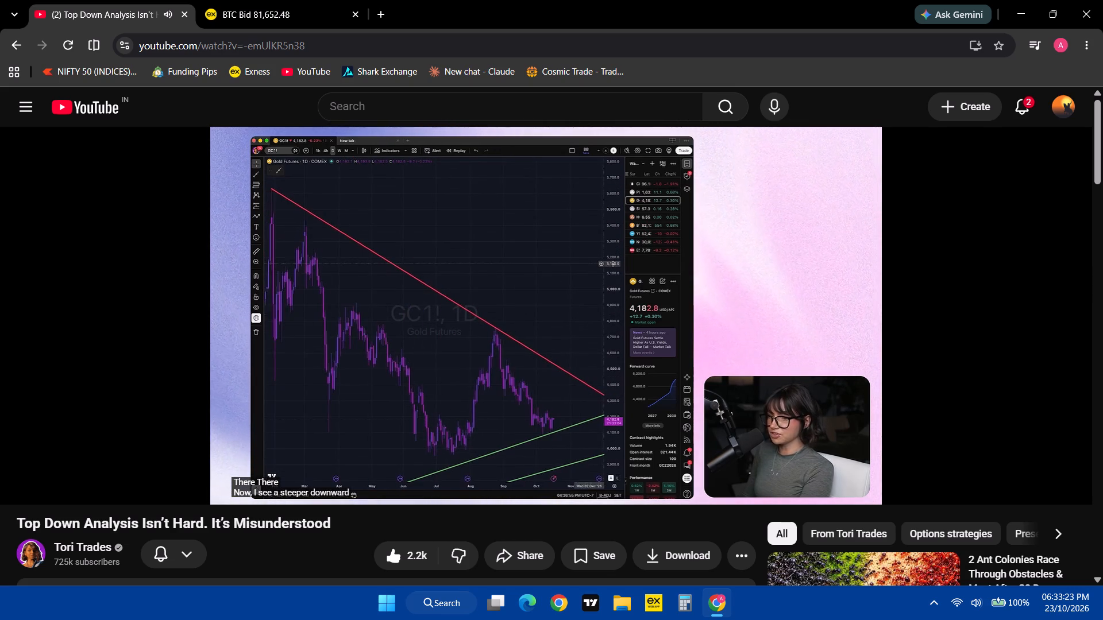
left_click(332, 273)
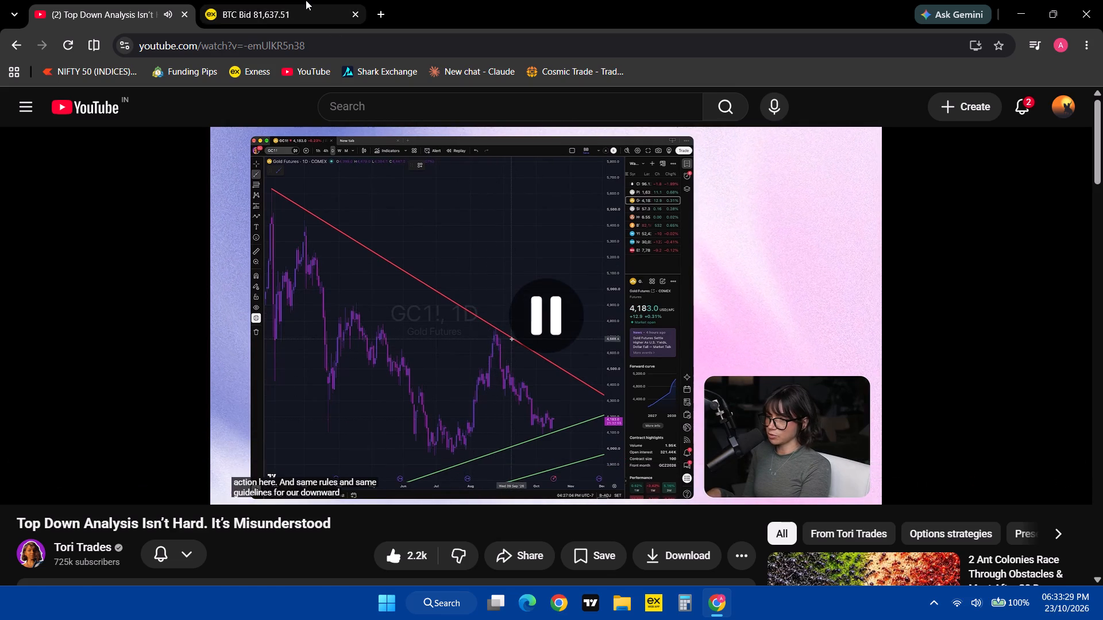
left_click(306, 0)
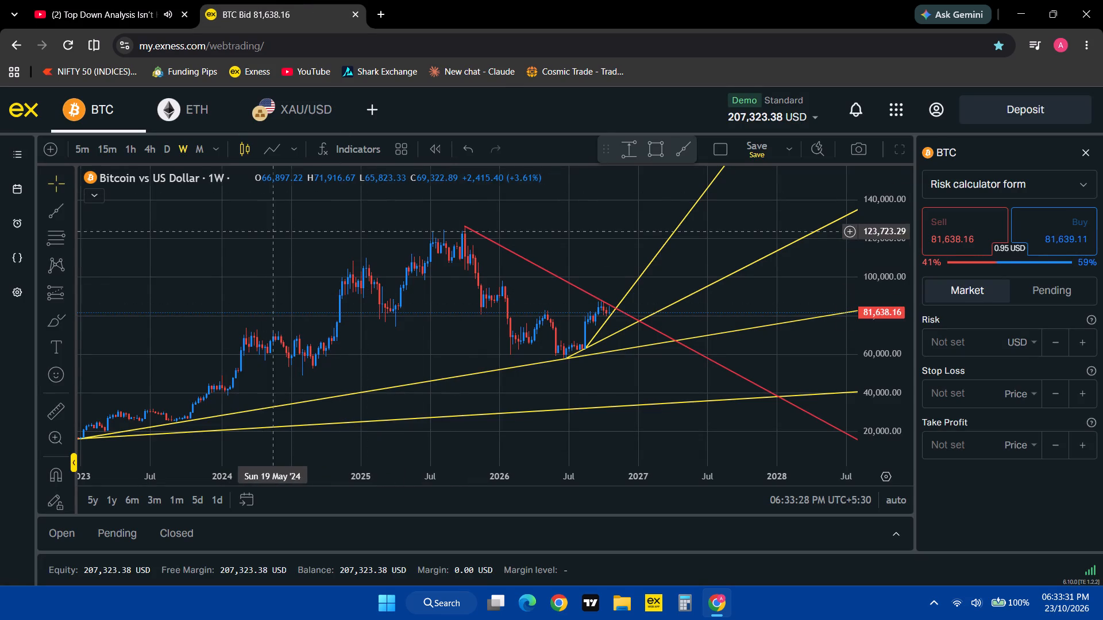
Switch to the daily time frame and refine the red ray's second anchor to the 2 October 2026 high at about 87,200.
left_click(173, 147)
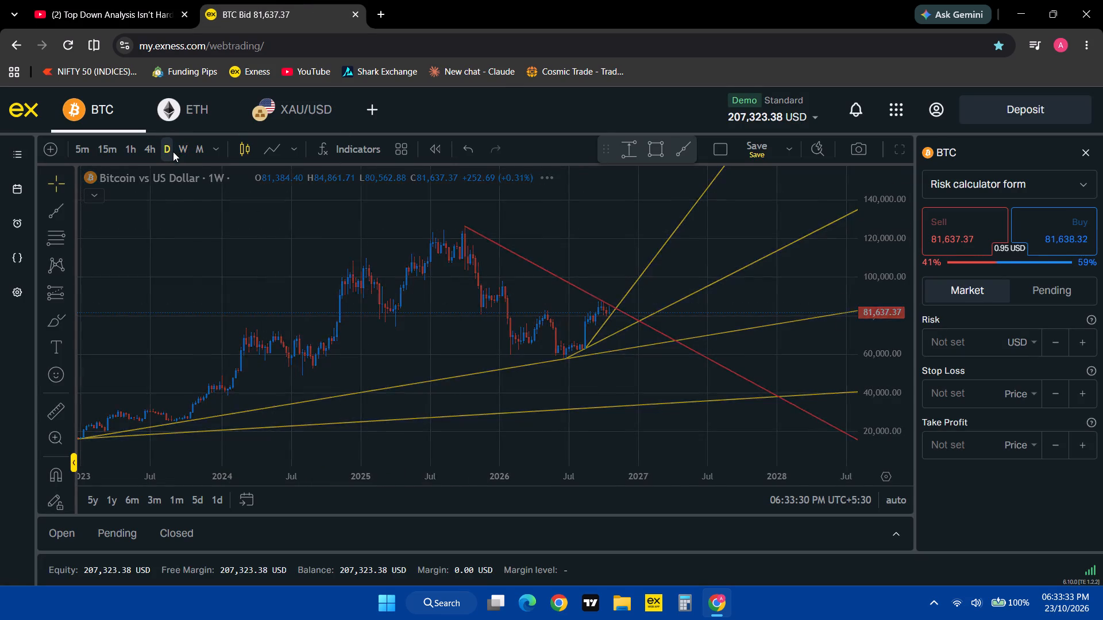
left_click_drag(882, 381, 880, 338)
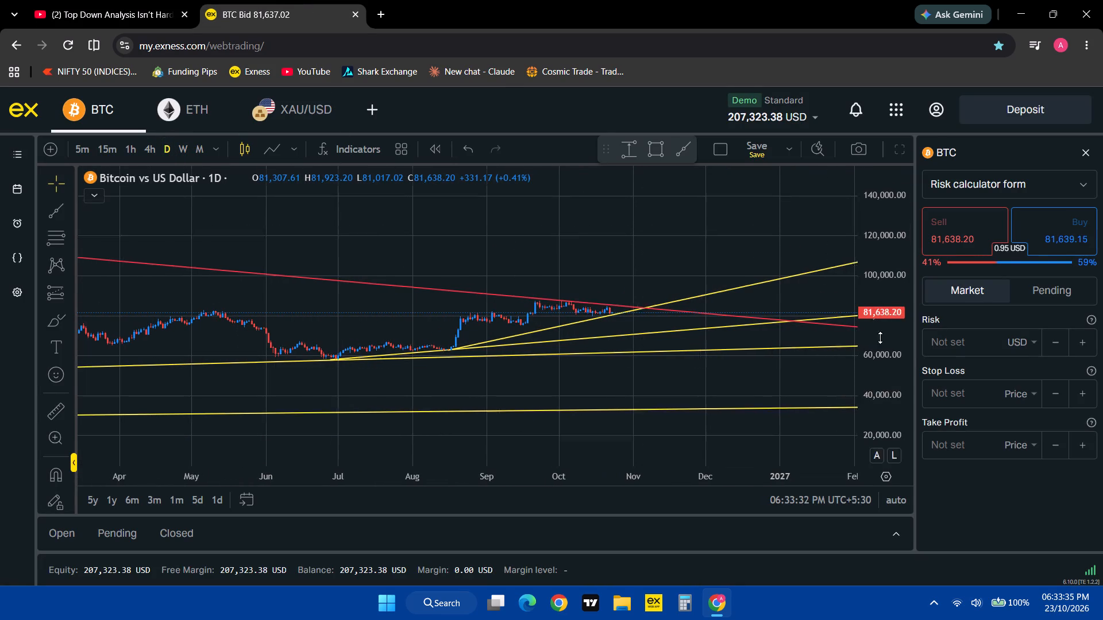
left_click_drag(880, 338, 839, 141)
left_click_drag(604, 231, 974, 274)
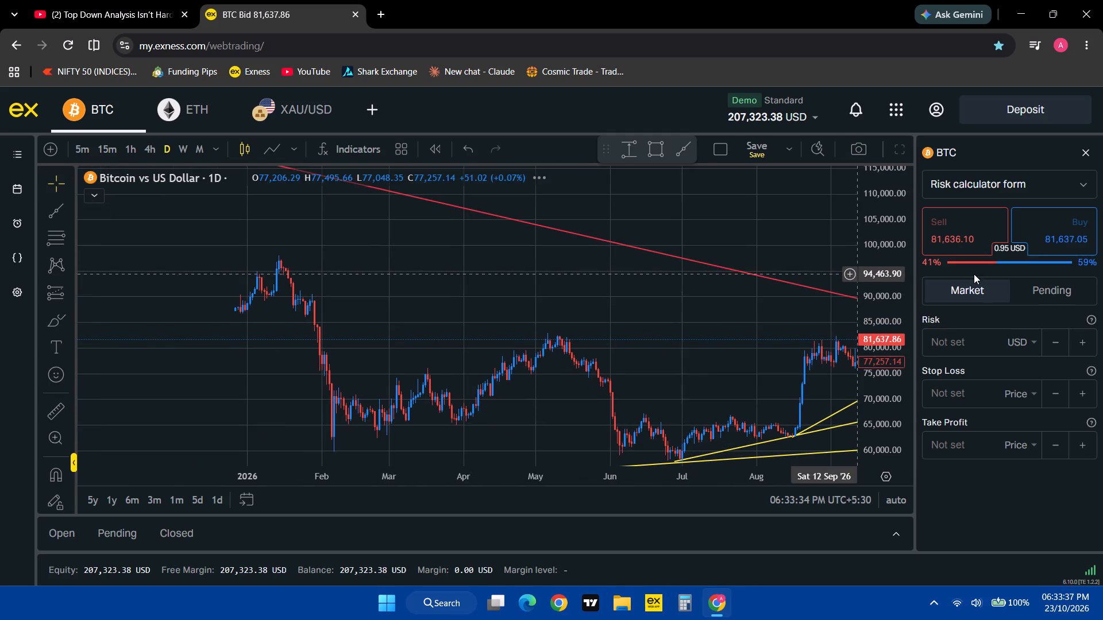
left_click_drag(372, 249, 907, 458)
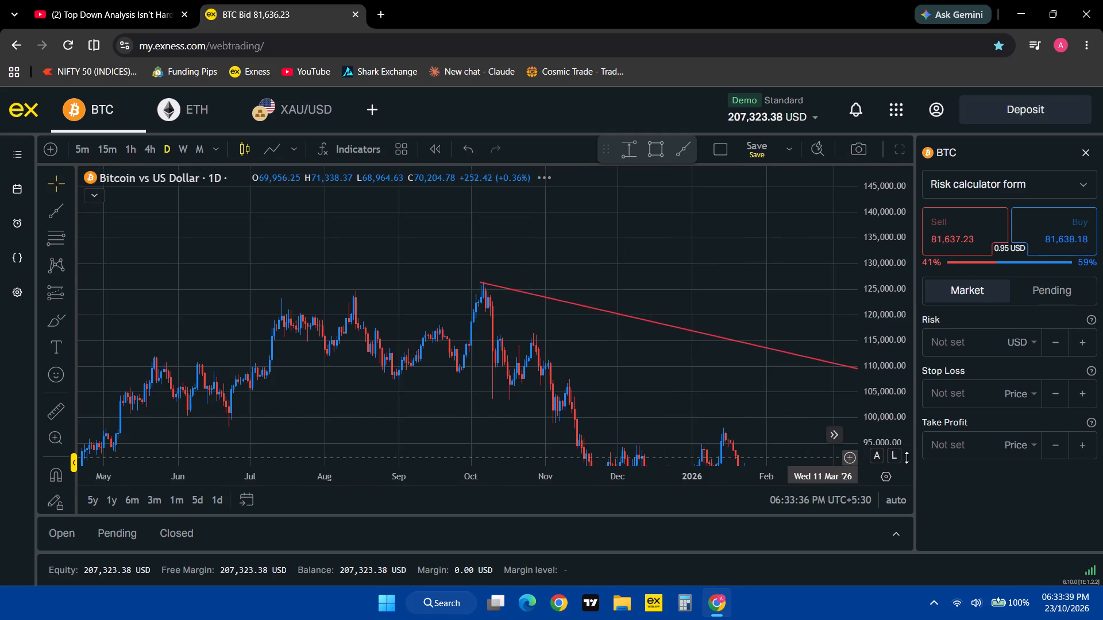
left_click_drag(822, 418, 130, 224)
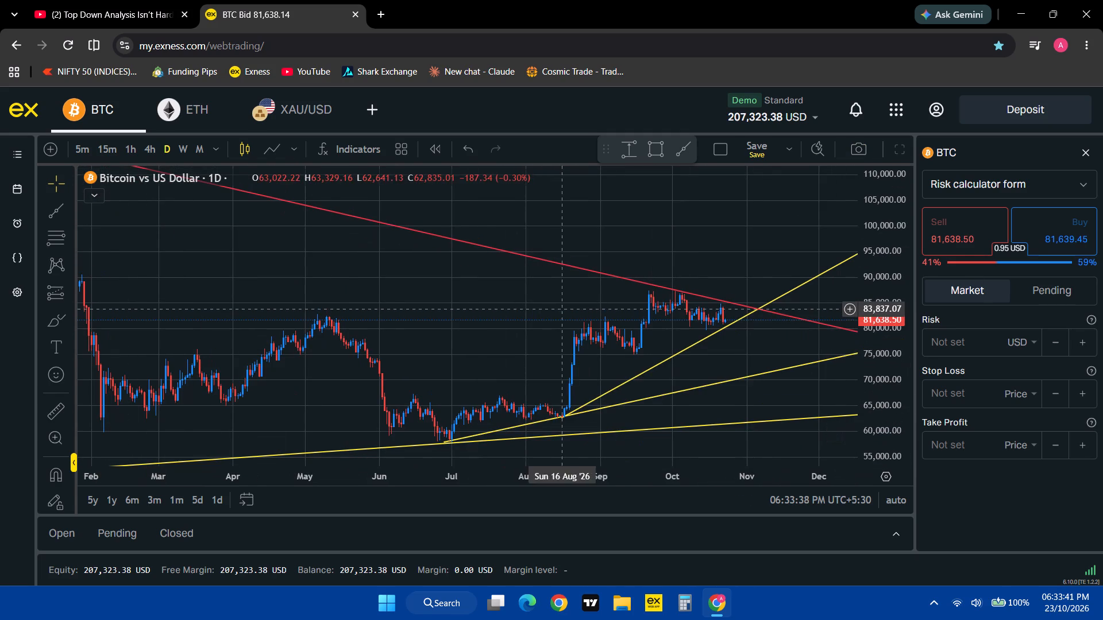
left_click_drag(562, 309, 424, 305)
left_click_drag(888, 364, 898, 255)
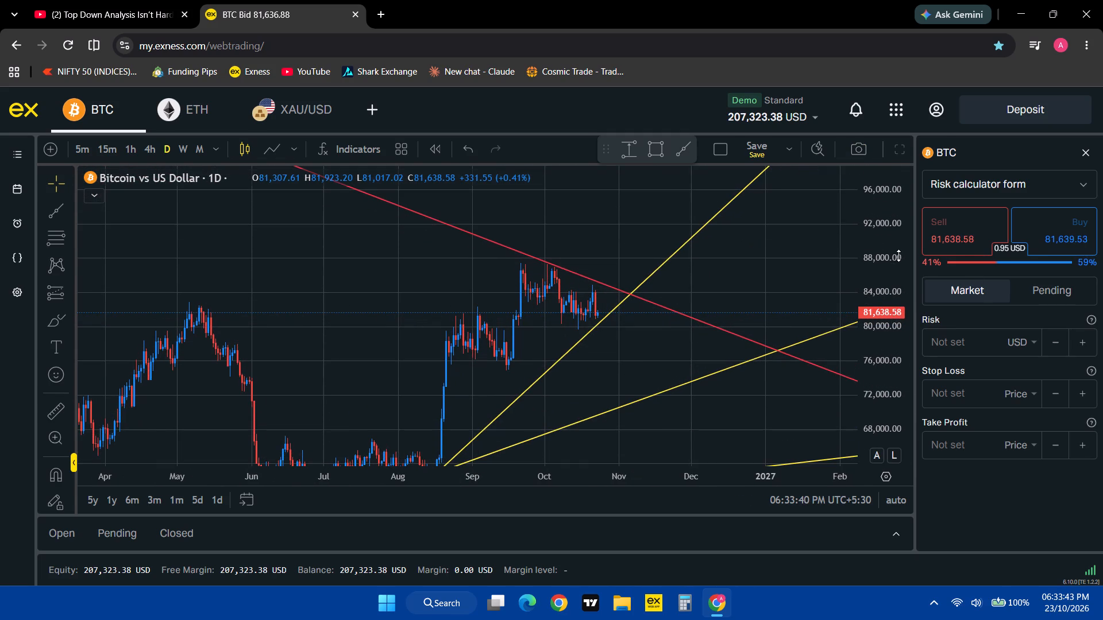
left_click_drag(676, 473, 572, 489)
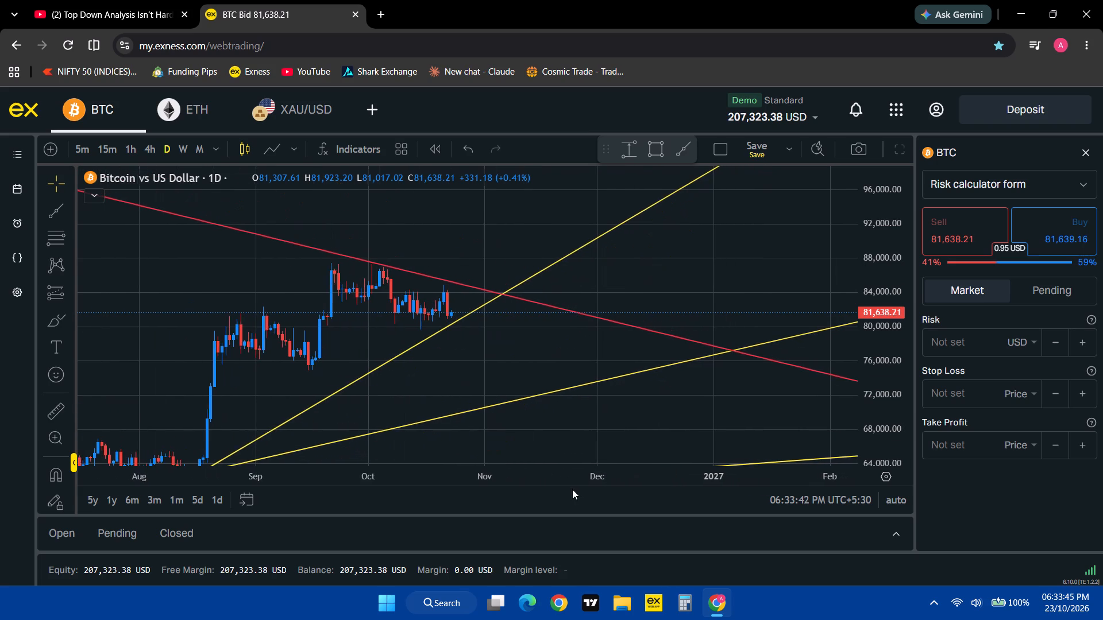
left_click_drag(378, 263, 371, 265)
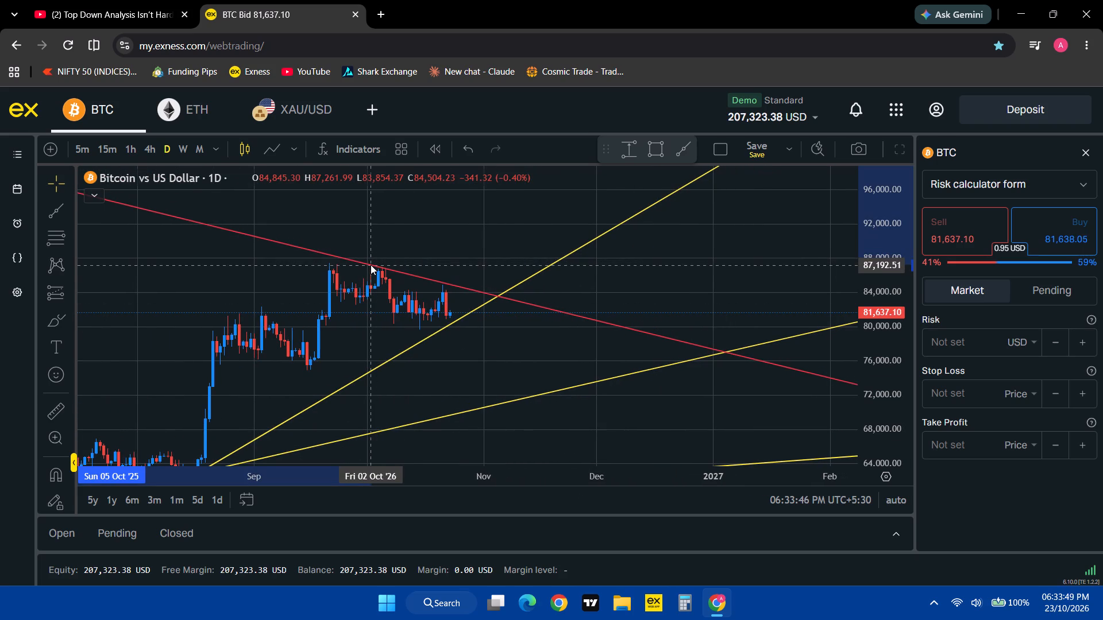
left_click_drag(371, 265, 371, 264)
left_click(449, 231)
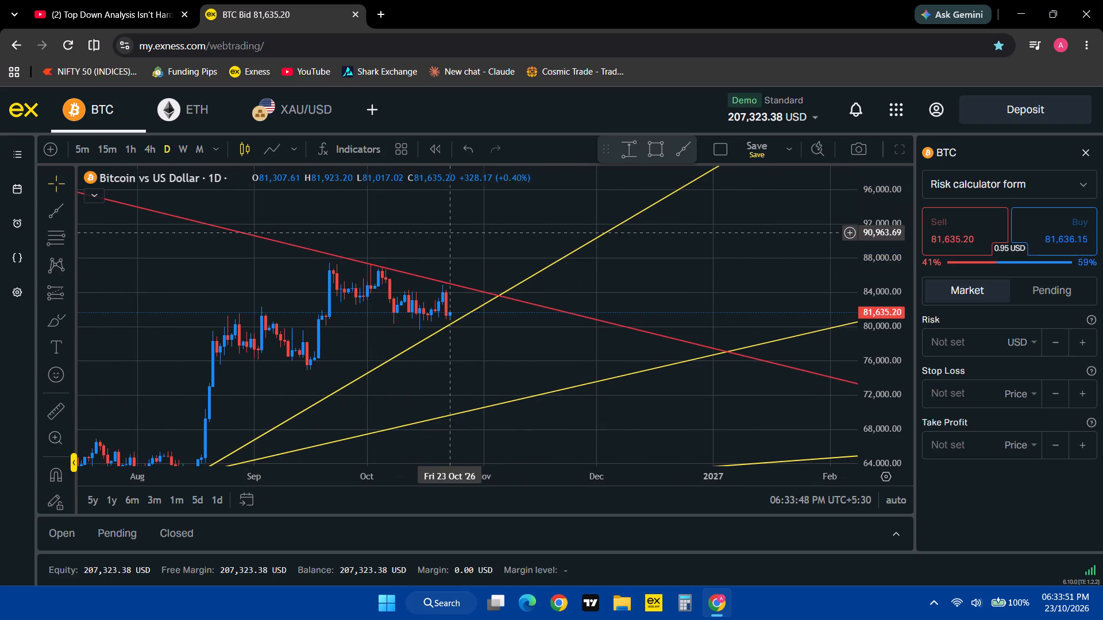
Draw a second descending red ray from 5 October 2026 at about 86,941 through the 21 October 2026 high at about 84,762.
left_click_drag(476, 242, 576, 253)
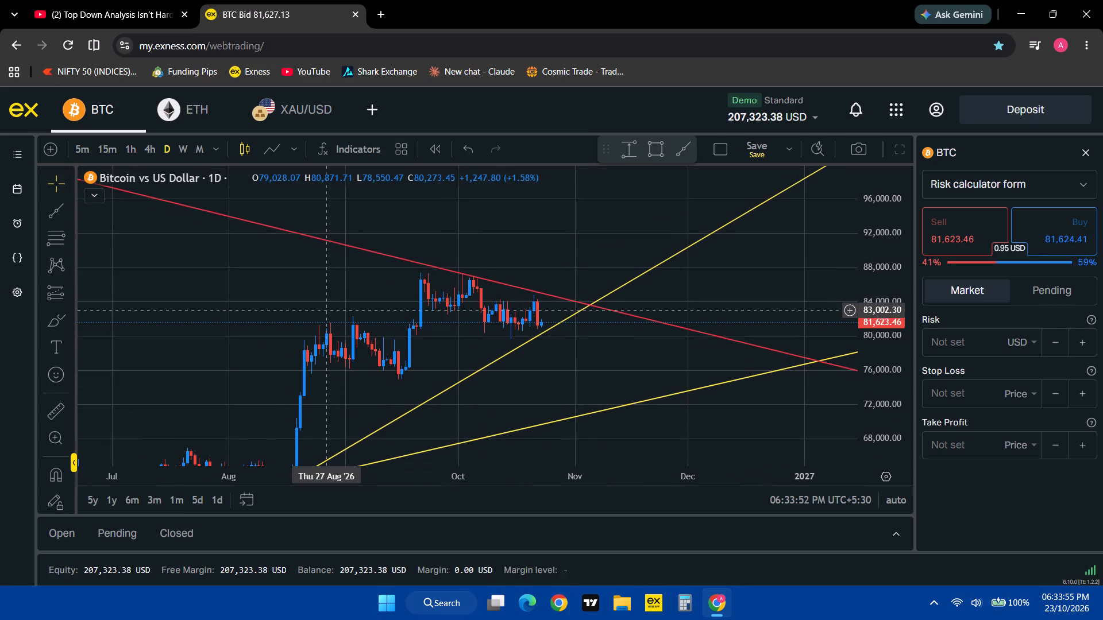
left_click(687, 144)
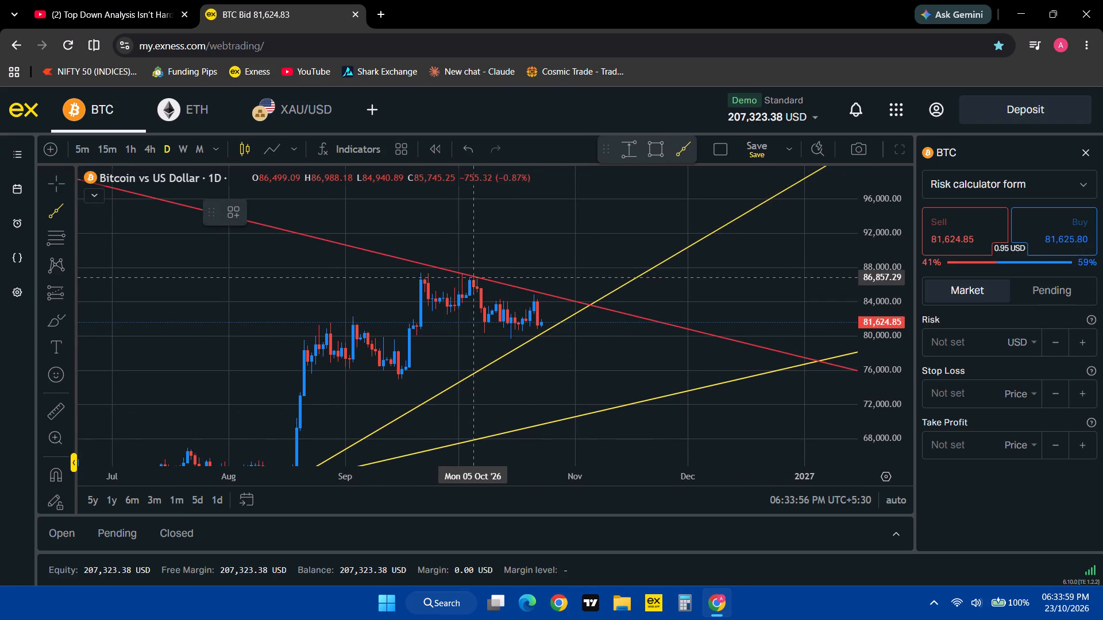
left_click(473, 277)
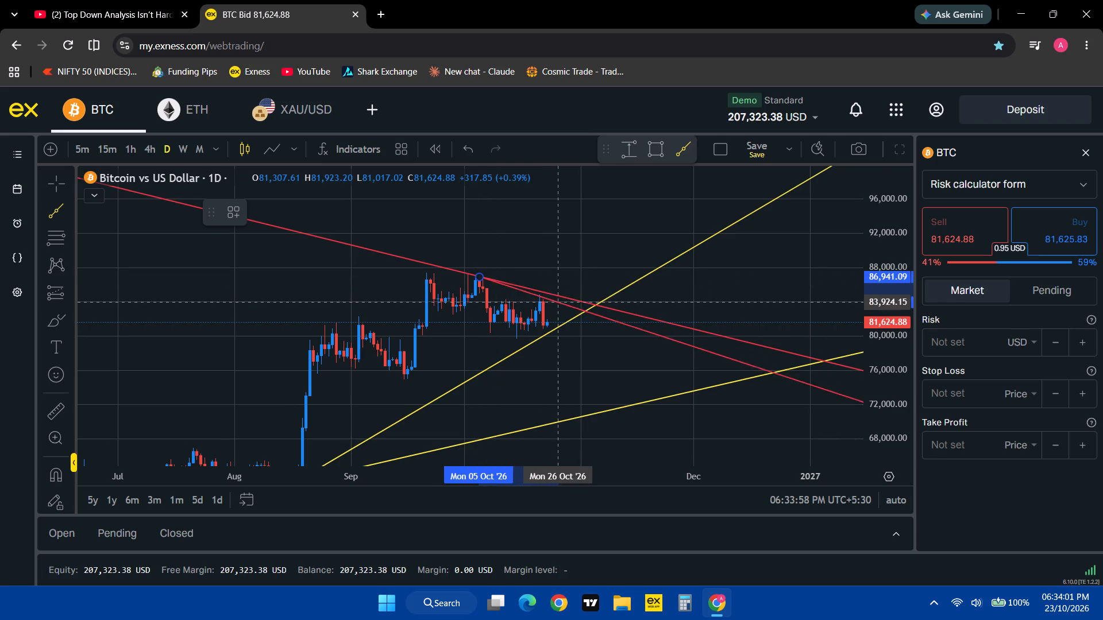
left_click(539, 295)
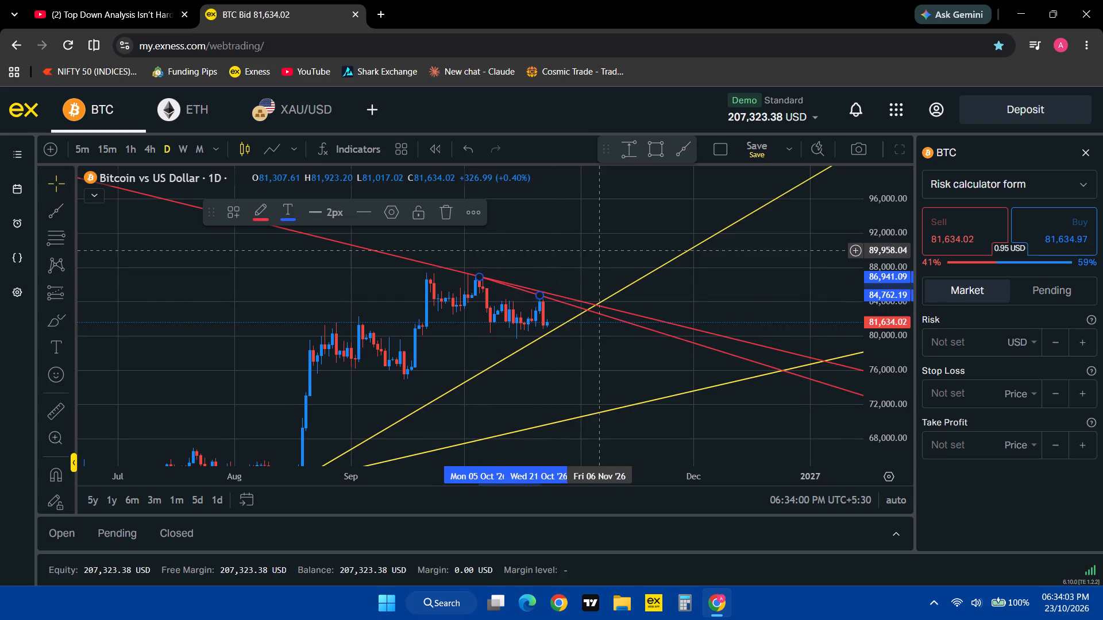
left_click(604, 246)
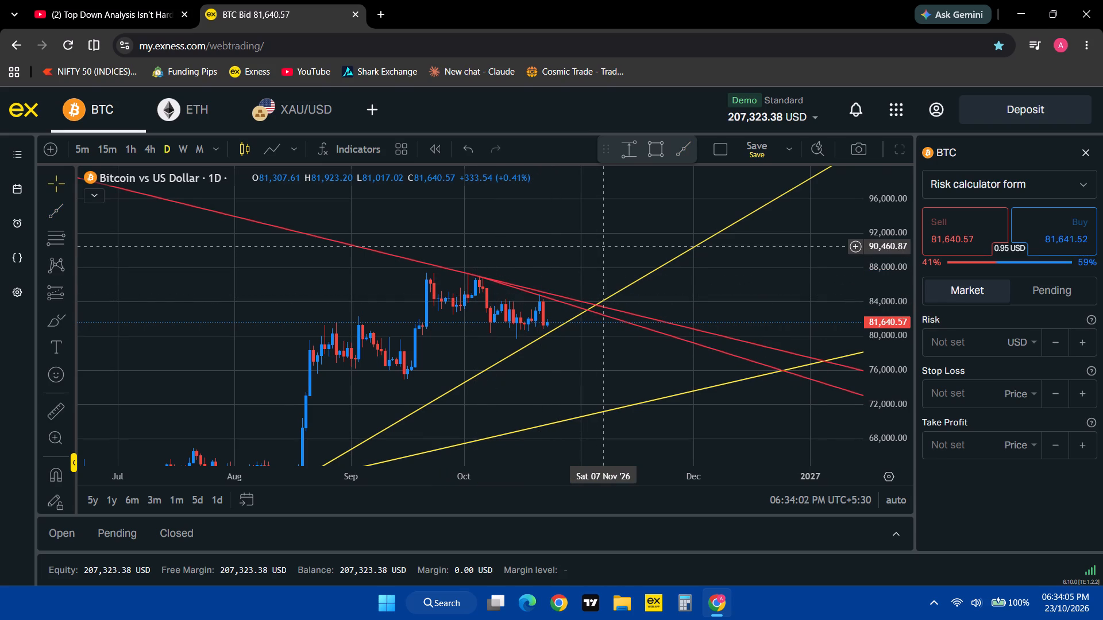
Refine the middle yellow ray's second anchor and the steep yellow ray's first anchor to the 17 August 2026 low at about 62,554.
left_click_drag(569, 371, 764, 261)
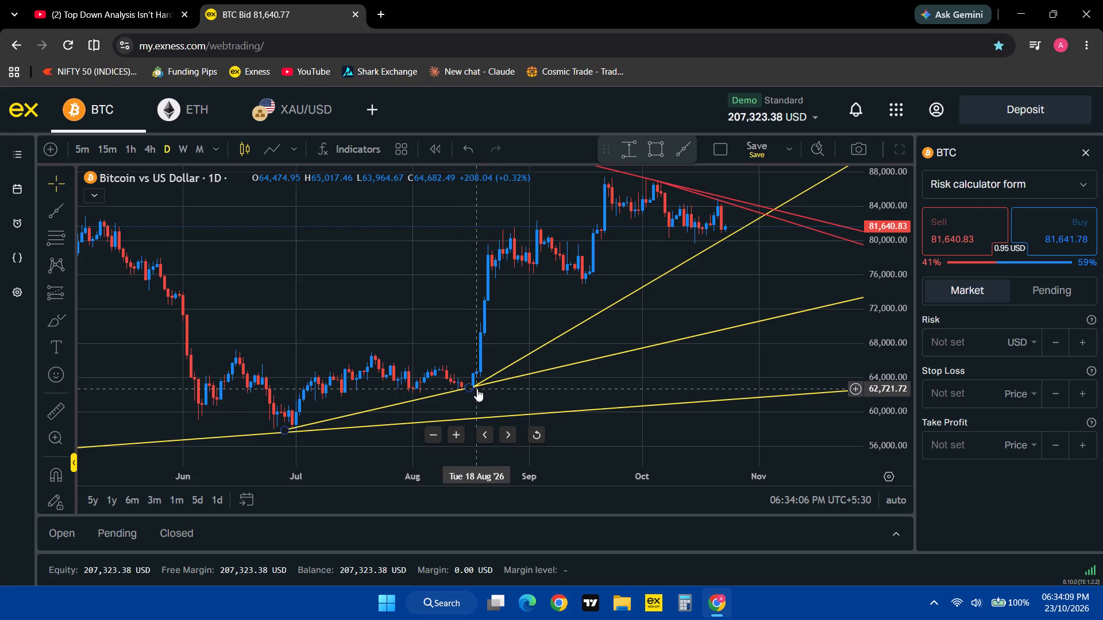
left_click_drag(469, 389, 492, 375)
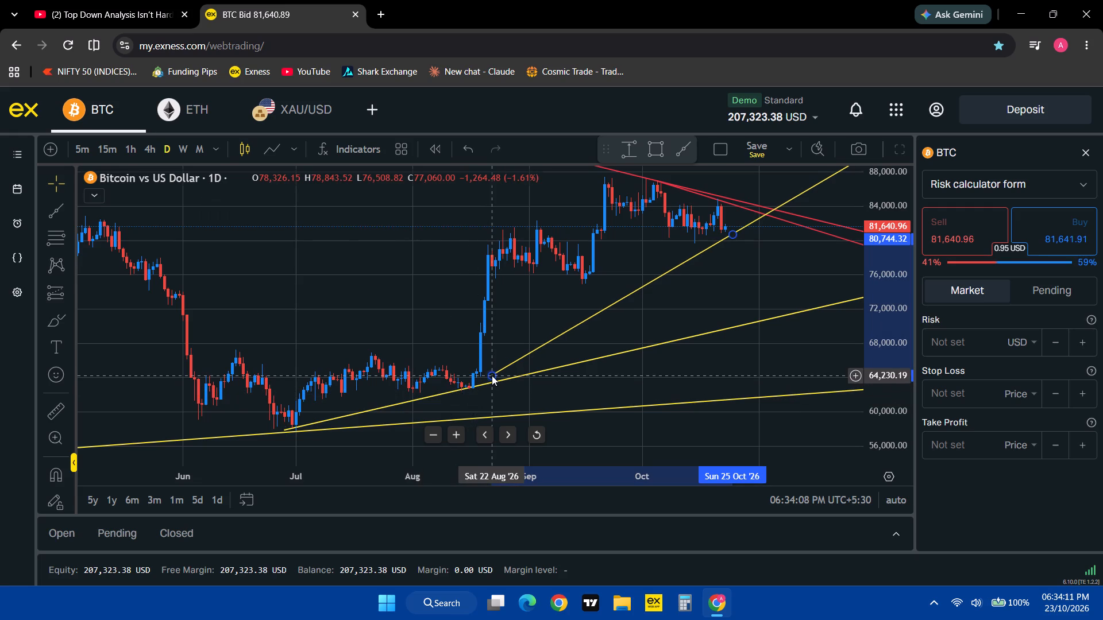
left_click(469, 389)
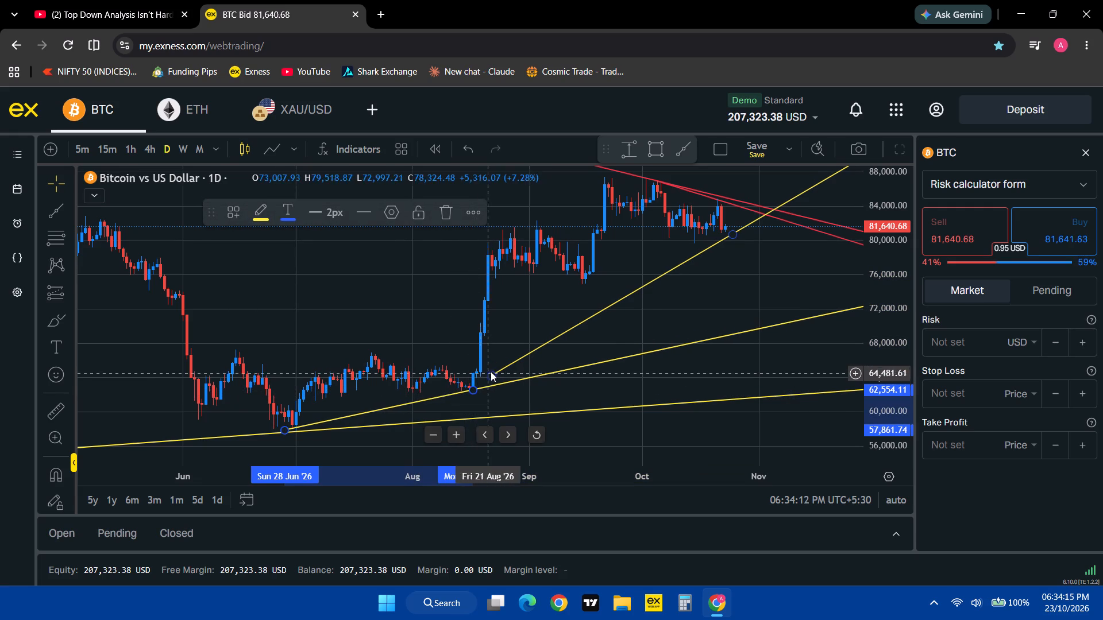
left_click_drag(491, 377, 473, 390)
left_click(777, 266)
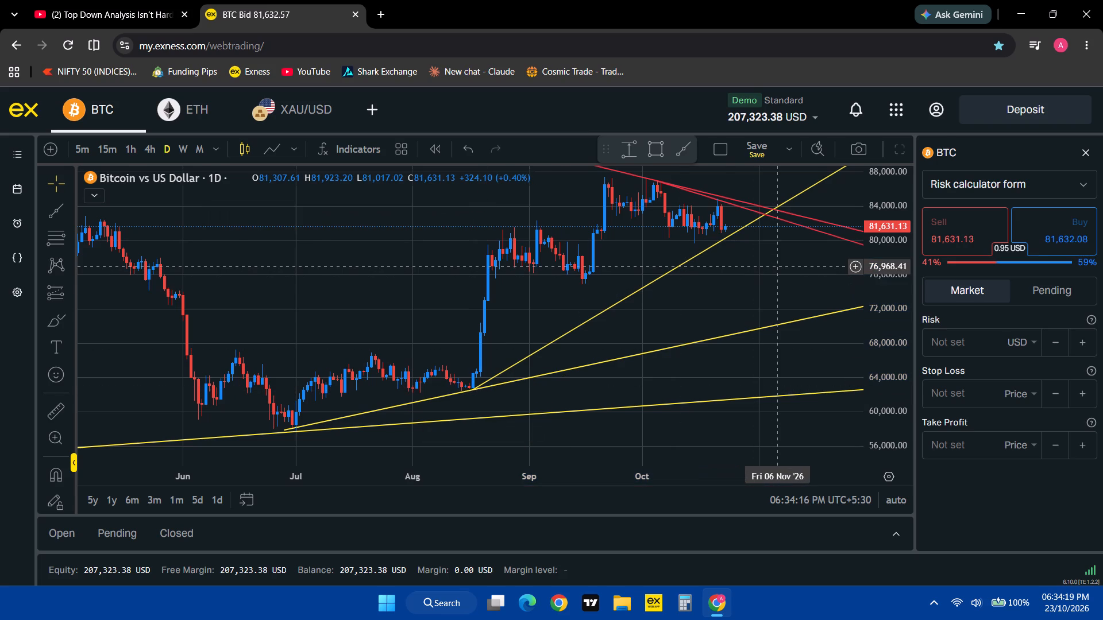
Move the middle yellow ray's first anchor from 28 June to the 1 July 2026 low, beside the long lower yellow ray.
left_click_drag(777, 266, 737, 283)
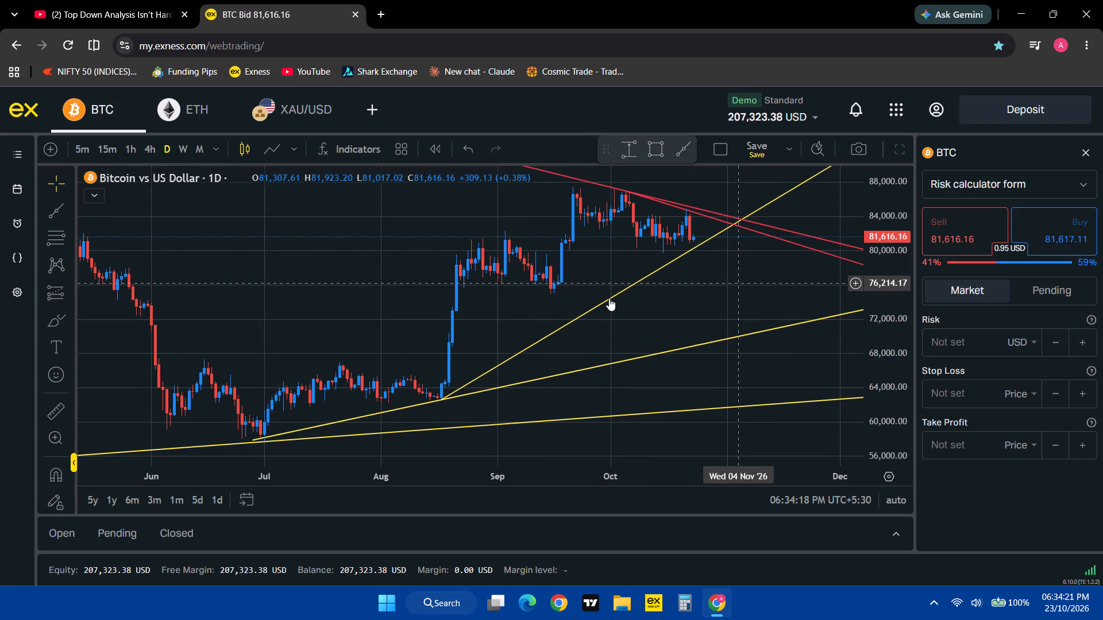
left_click_drag(289, 277, 441, 219)
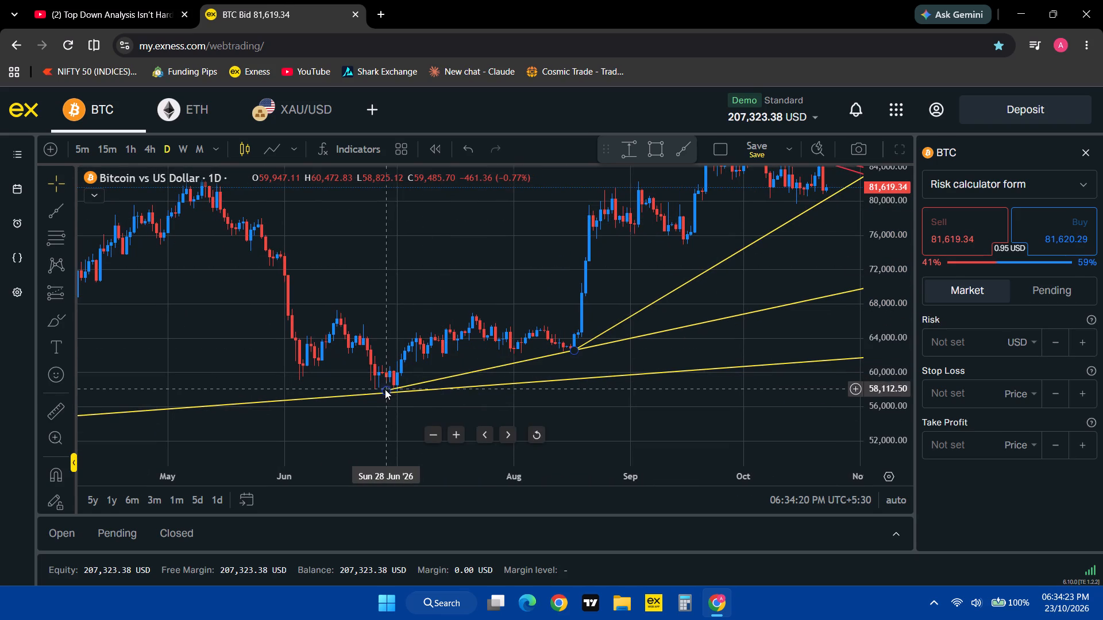
left_click_drag(385, 390, 397, 392)
left_click(435, 294)
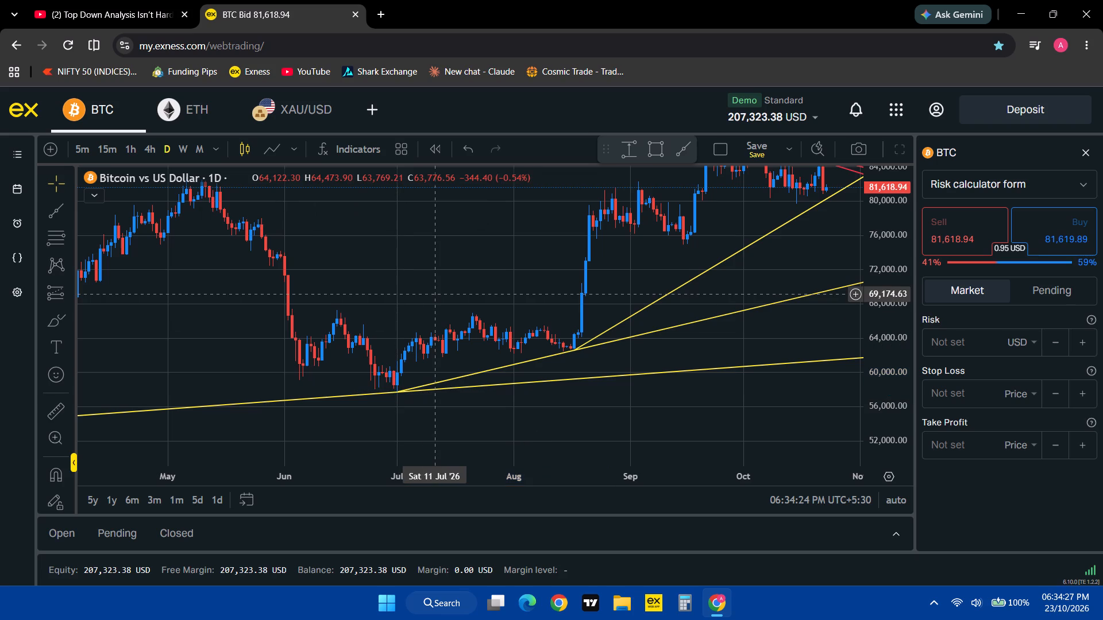
Move the steep yellow ray's second anchor to 24 October 2026, just below the latest daily candles.
left_click_drag(666, 248, 369, 381)
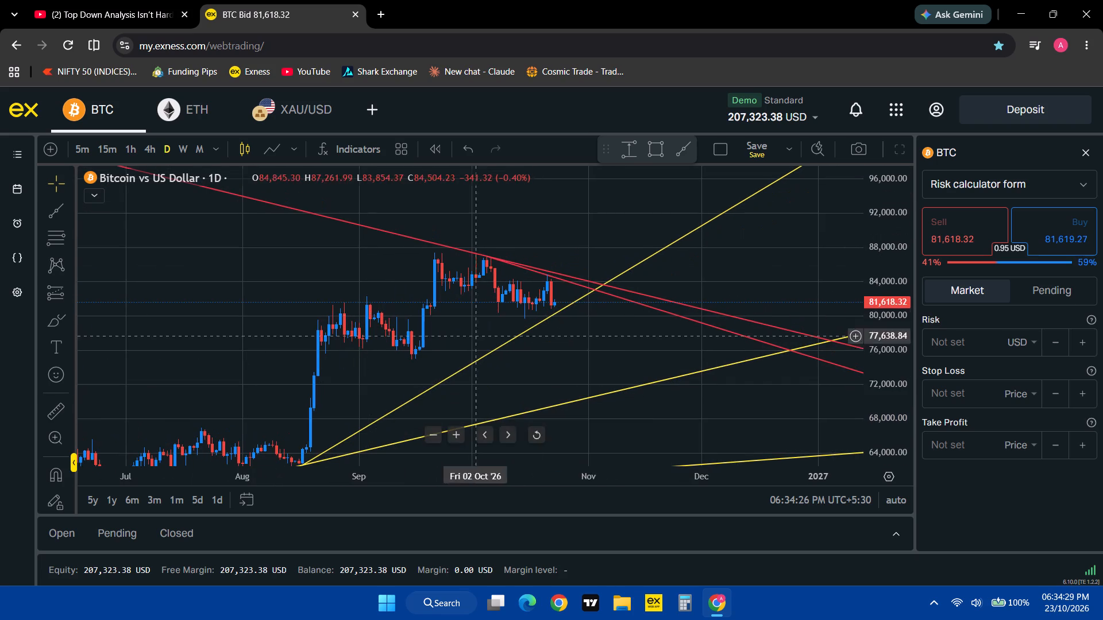
left_click(561, 310)
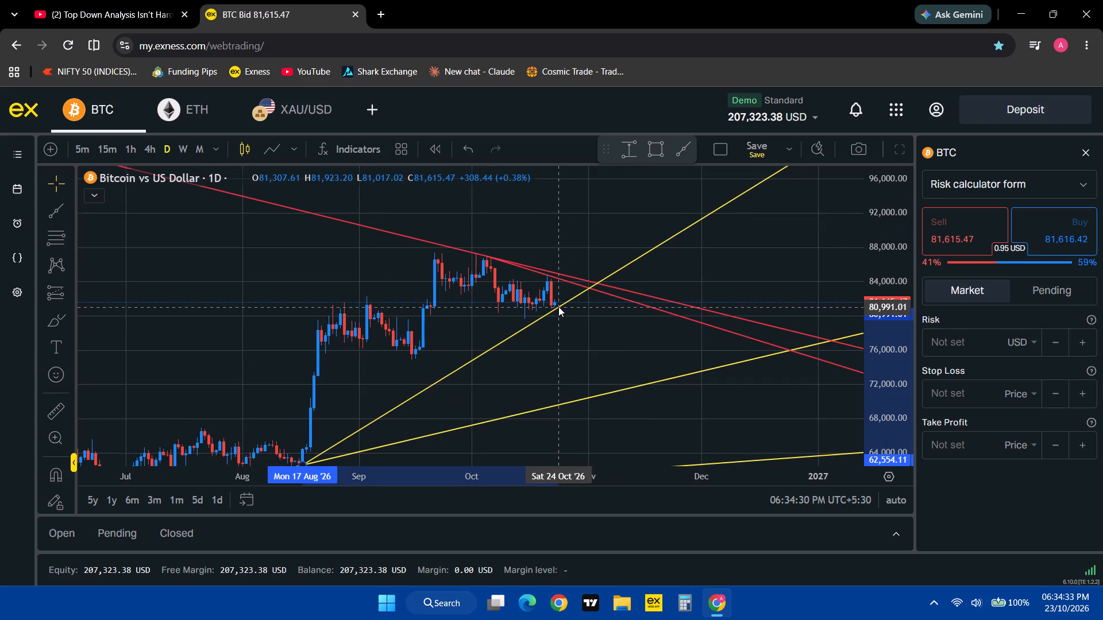
left_click(605, 319)
left_click(605, 319)
left_click(582, 358)
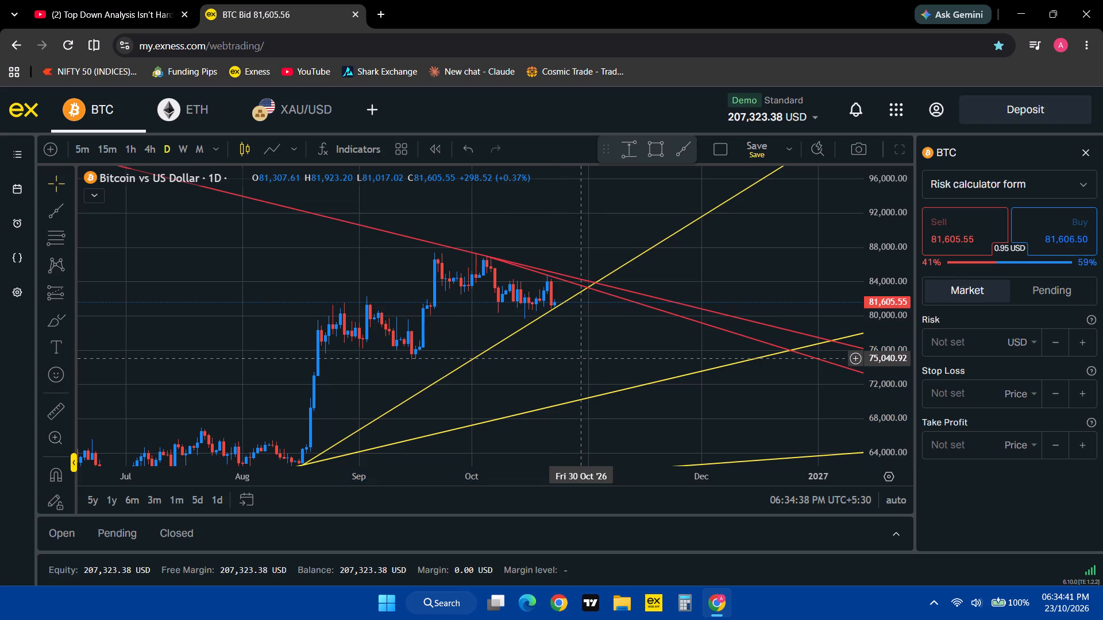
Resume the YouTube video, watch it through to the 4-hour time frame section, pause, and return to the Exness chart.
left_click(99, 0)
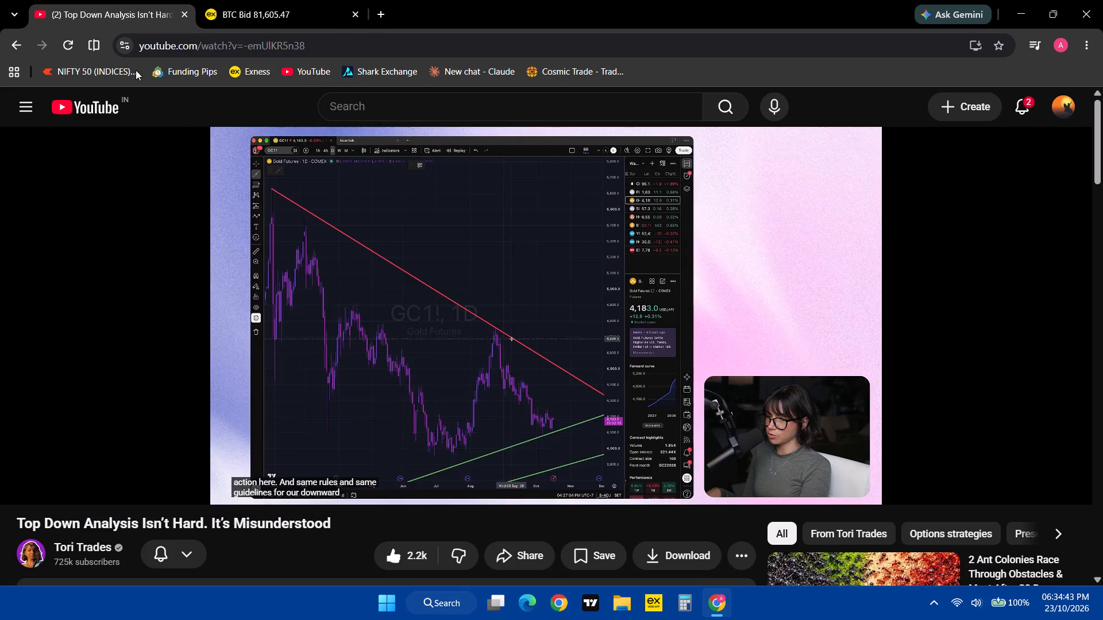
left_click(679, 293)
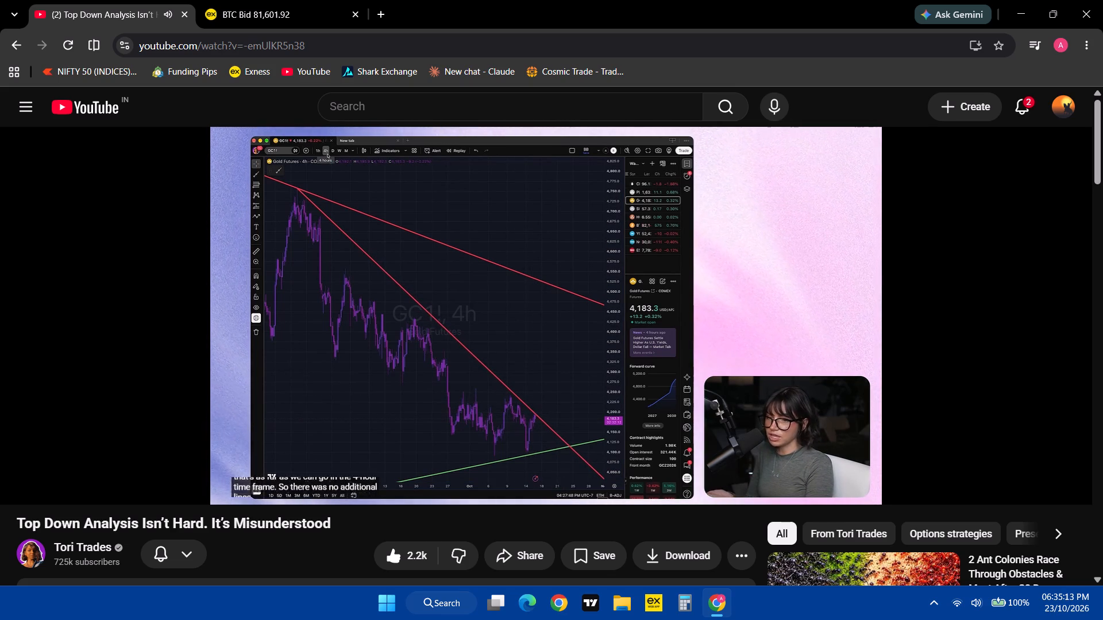
left_click(406, 185)
left_click(255, 14)
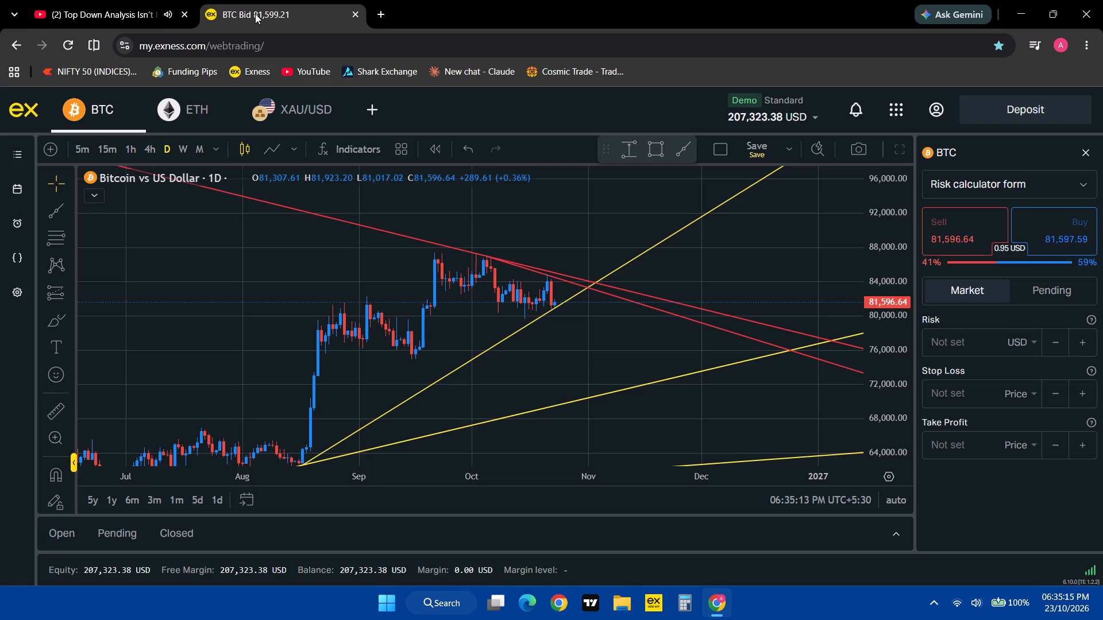
Switch the Bitcoin chart to the 4-hour time frame and stretch its price scale around the early October highs.
left_click(150, 153)
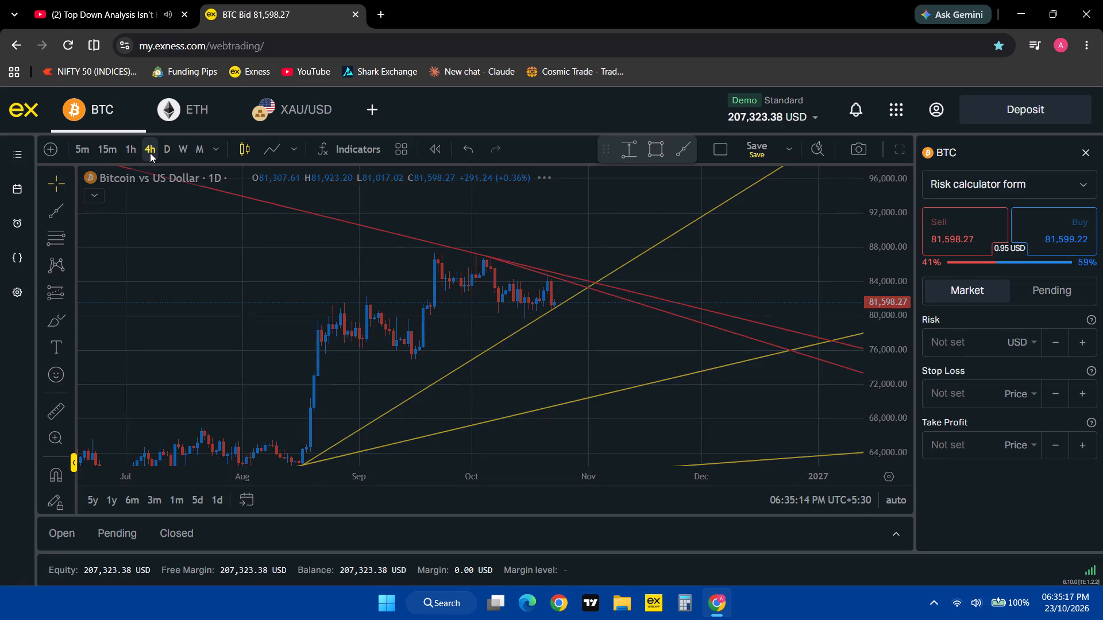
left_click_drag(695, 371, 745, 418)
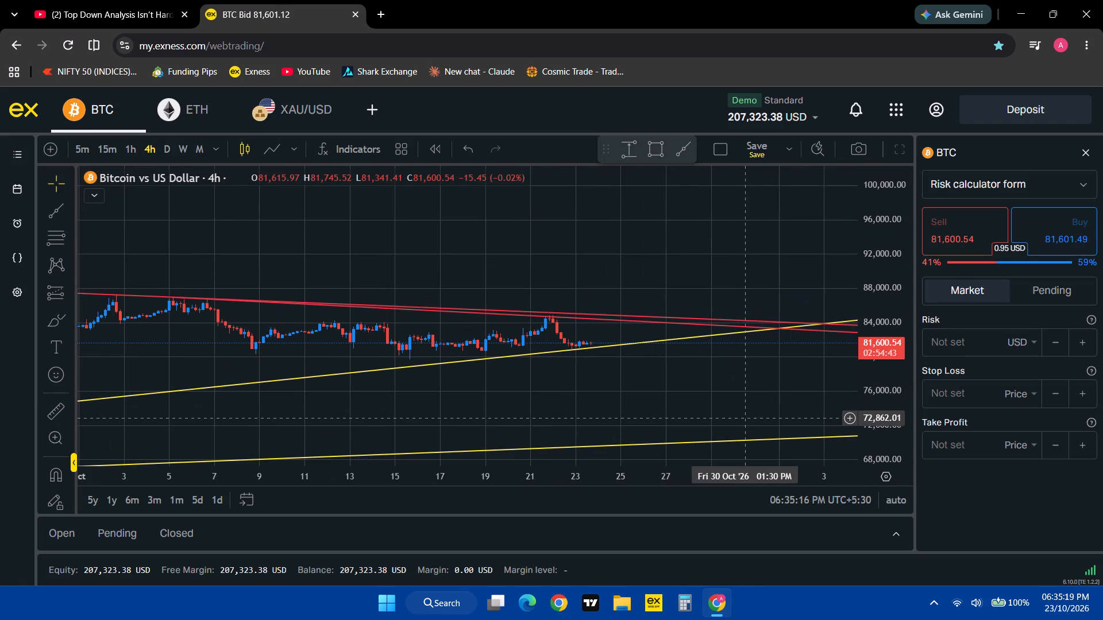
left_click_drag(890, 400, 924, 139)
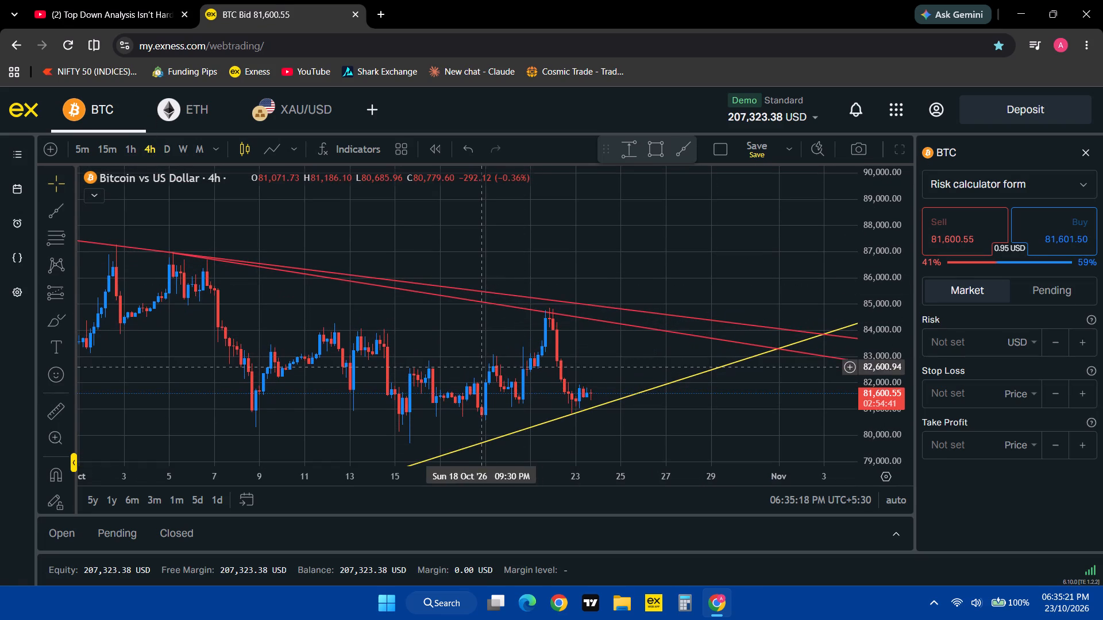
left_click_drag(435, 339, 693, 335)
left_click_drag(188, 249, 468, 294)
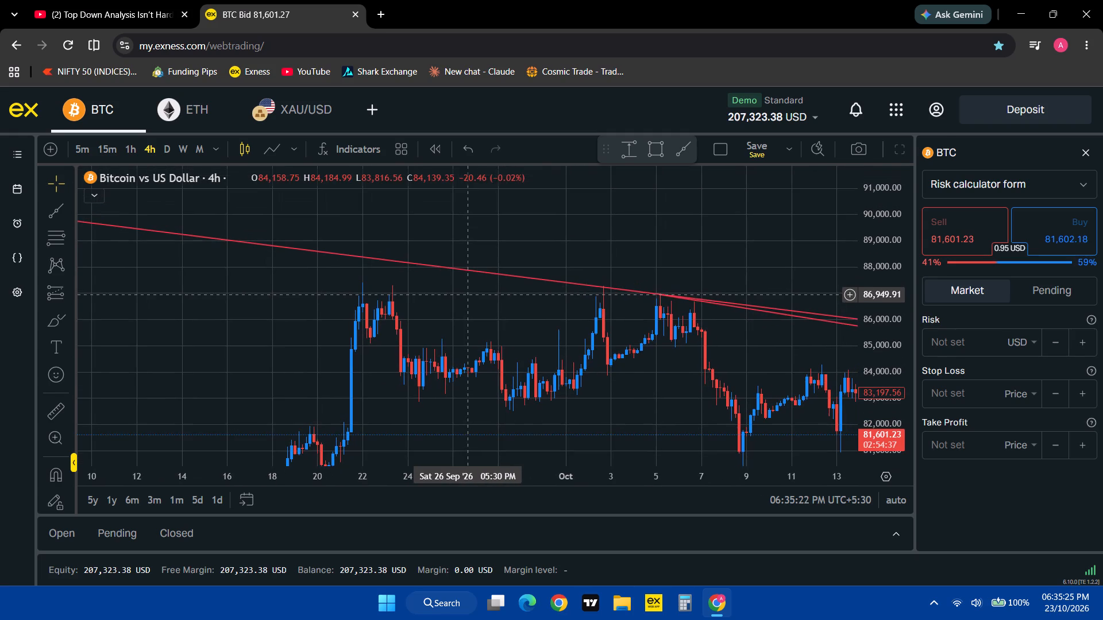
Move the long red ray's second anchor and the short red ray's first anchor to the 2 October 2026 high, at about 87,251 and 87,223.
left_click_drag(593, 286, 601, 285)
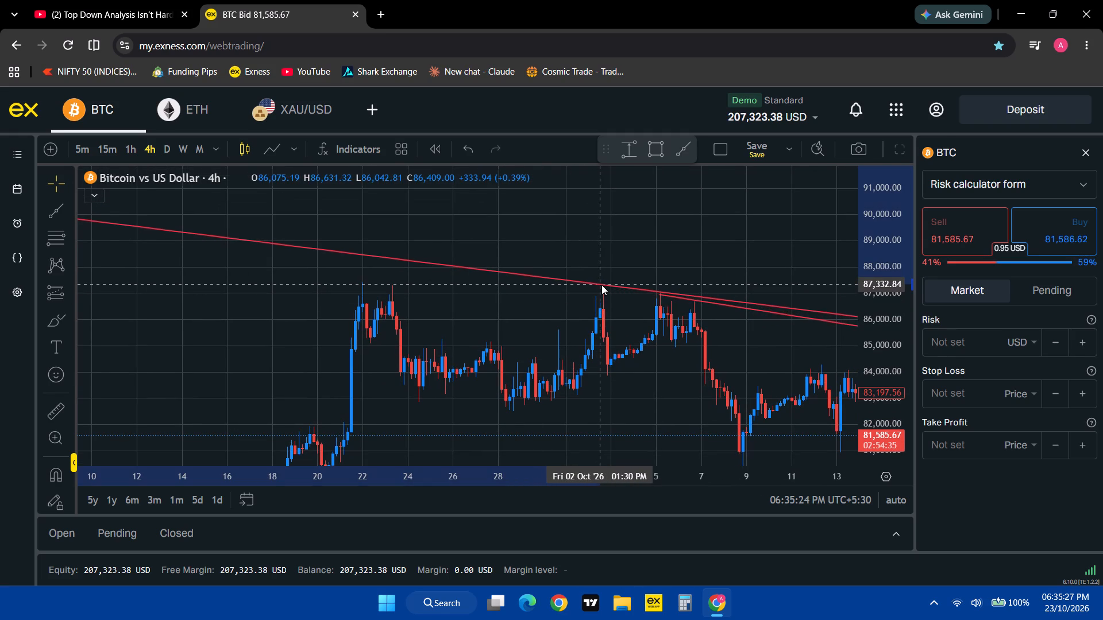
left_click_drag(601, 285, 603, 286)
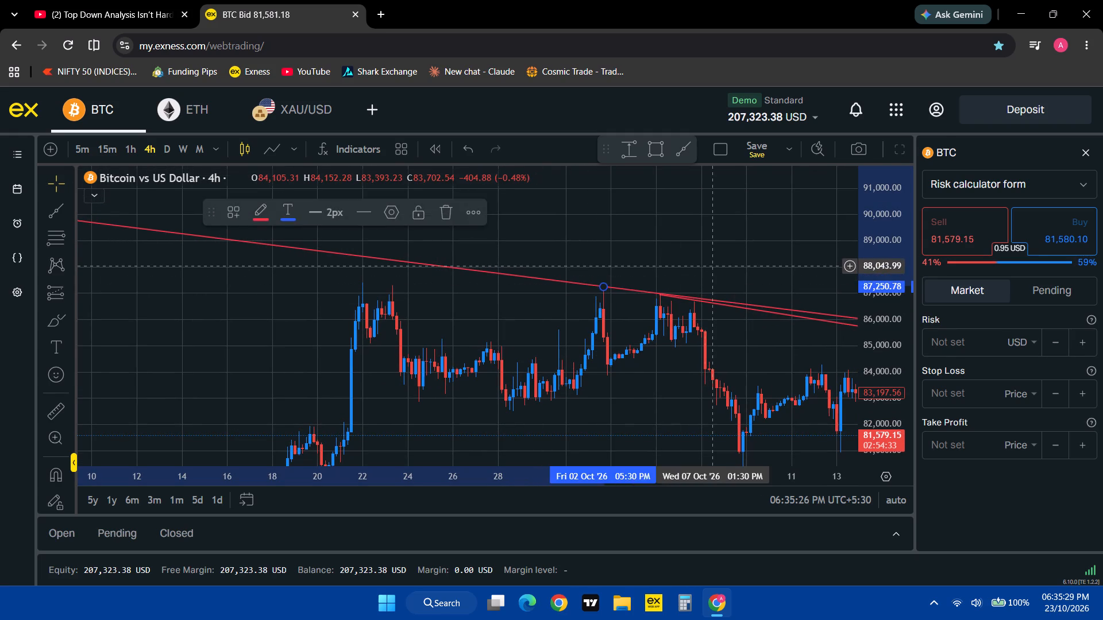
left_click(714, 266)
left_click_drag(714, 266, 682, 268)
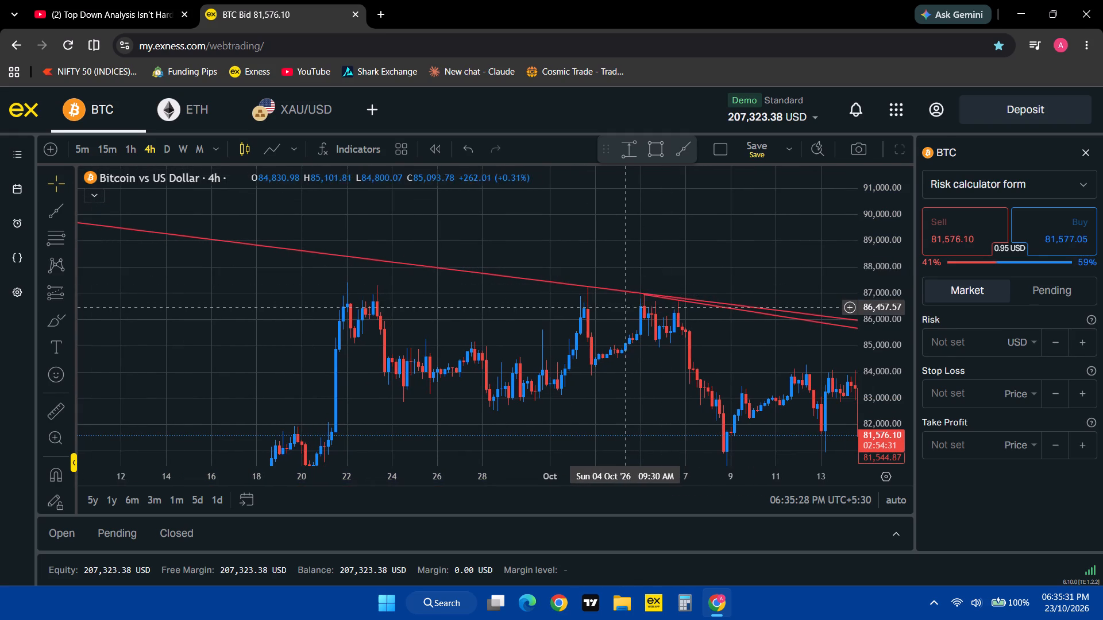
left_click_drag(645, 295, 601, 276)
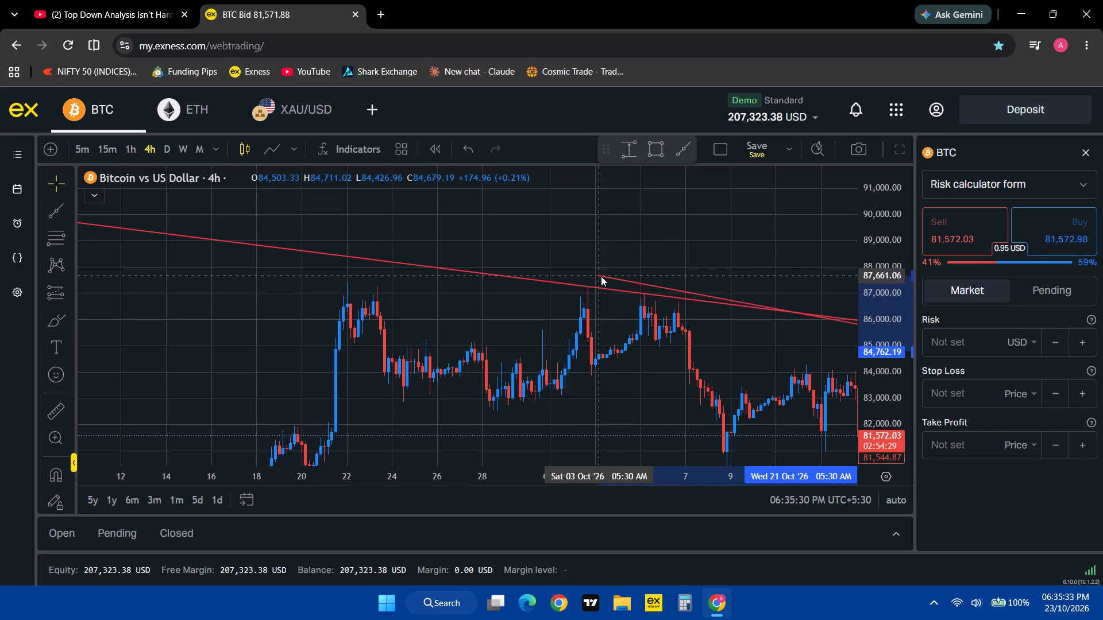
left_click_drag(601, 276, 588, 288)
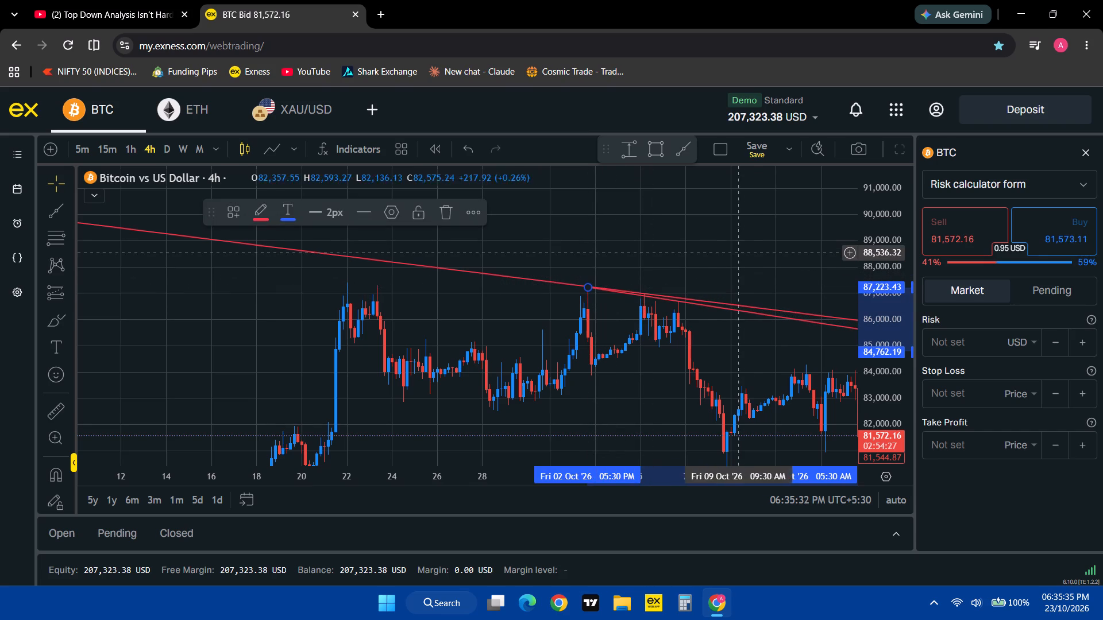
Shift the short red ray's first anchor aside and set the long red ray's second anchor on the 5 October 2026 high at about 87,005.
left_click_drag(752, 252, 449, 199)
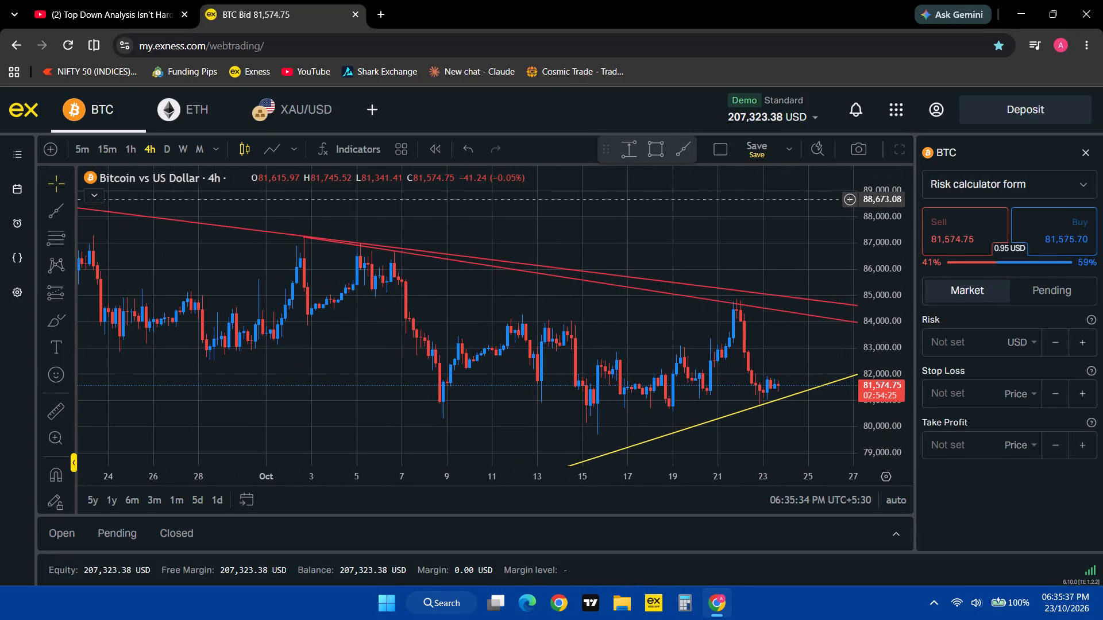
left_click_drag(768, 261, 764, 261)
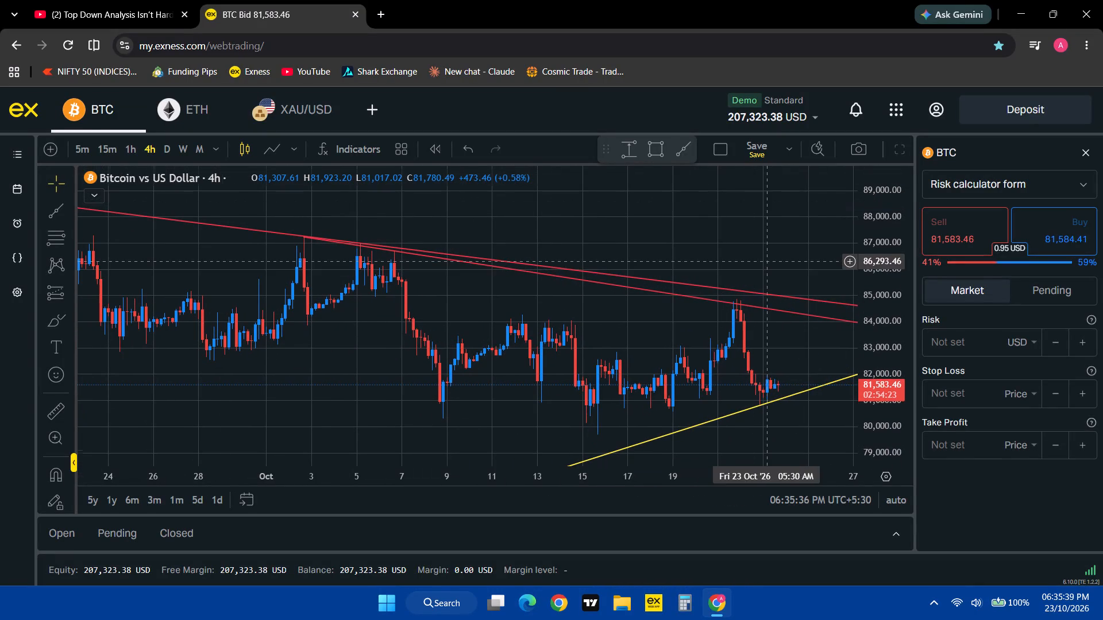
left_click_drag(764, 261, 714, 249)
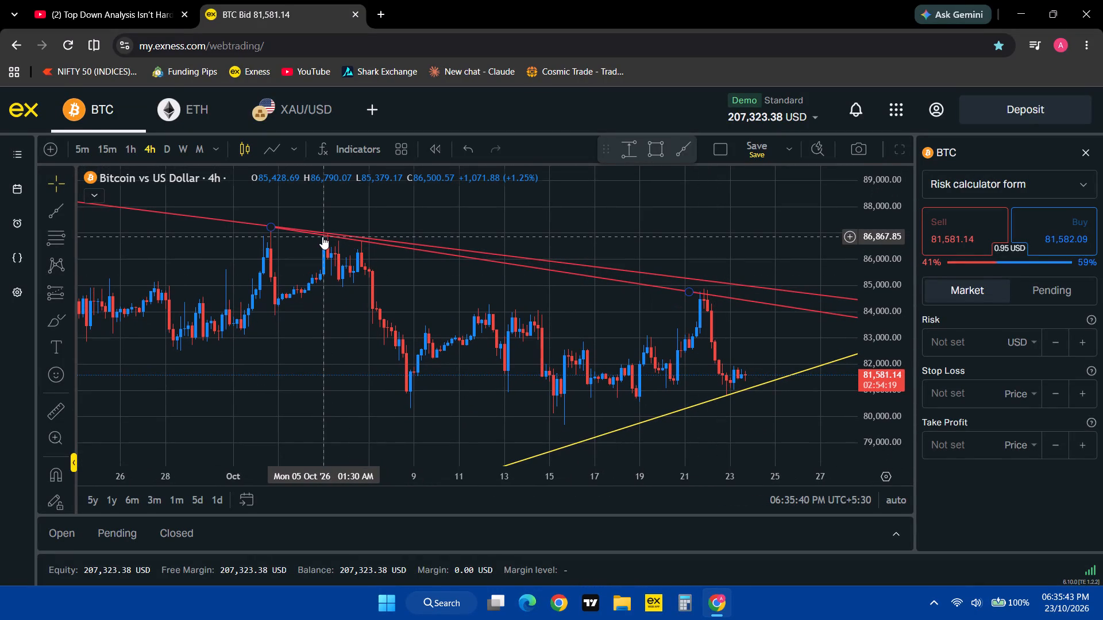
left_click_drag(270, 227, 378, 222)
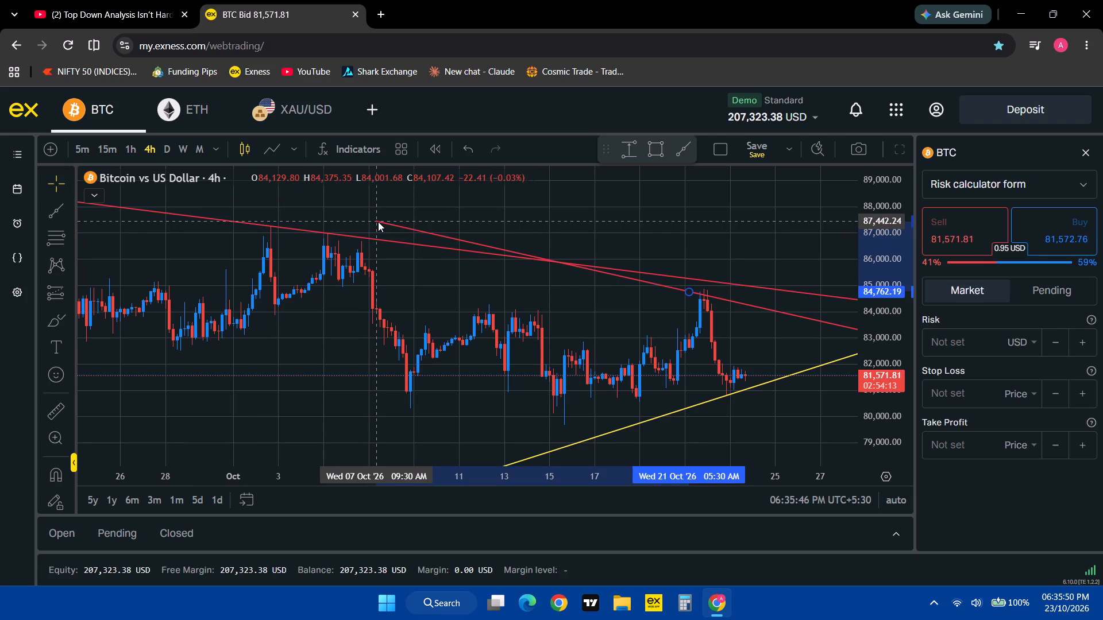
left_click_drag(378, 222, 383, 229)
left_click(287, 253)
left_click_drag(287, 253, 294, 309)
left_click_drag(272, 266, 302, 262)
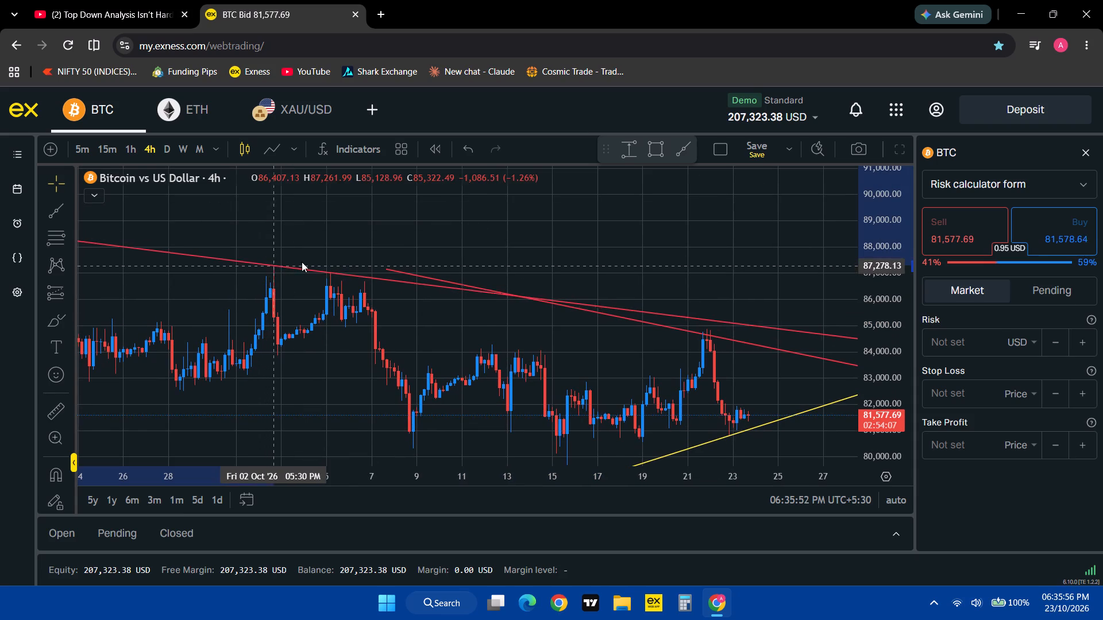
left_click_drag(302, 262, 332, 273)
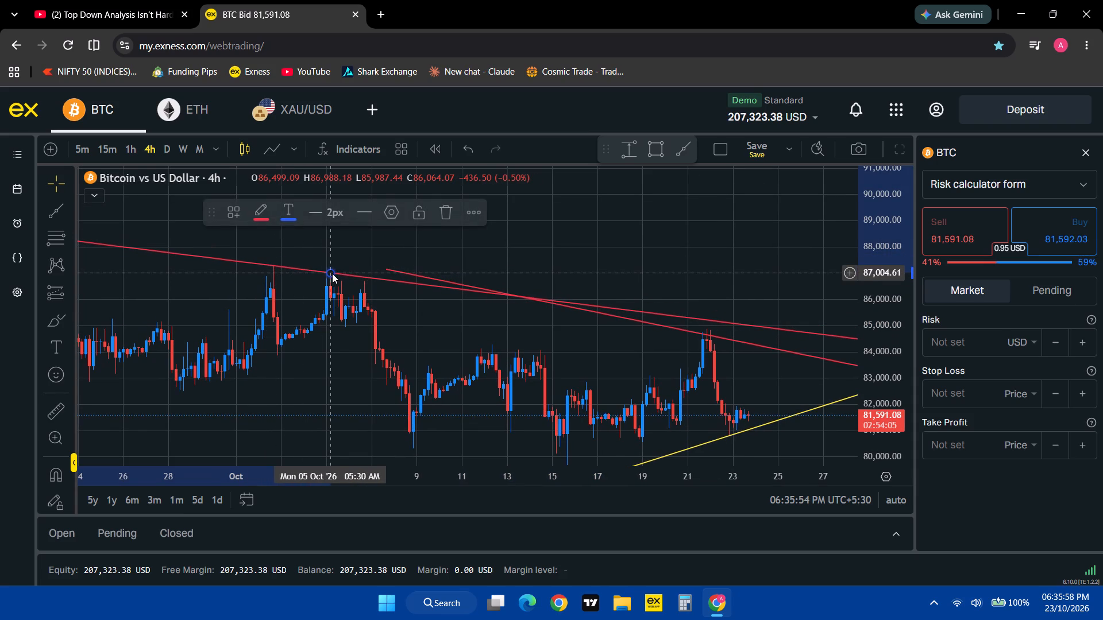
left_click(388, 236)
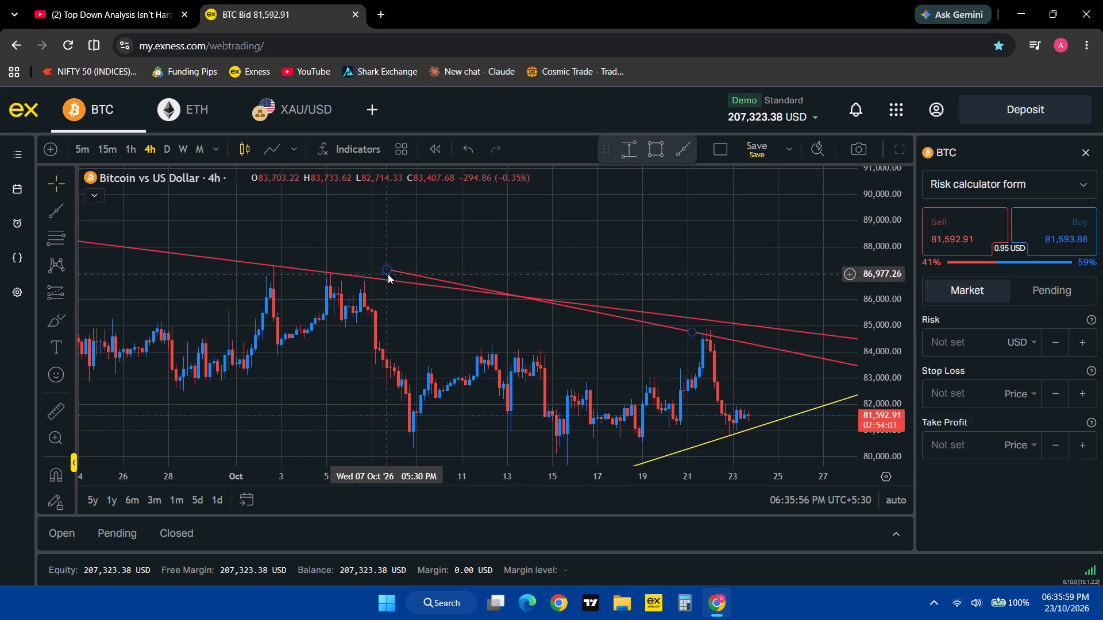
Set the short red ray's anchors on the 5 October 2026 high at about 87,005 and the 21 October high at about 84,871.
left_click_drag(388, 270, 334, 273)
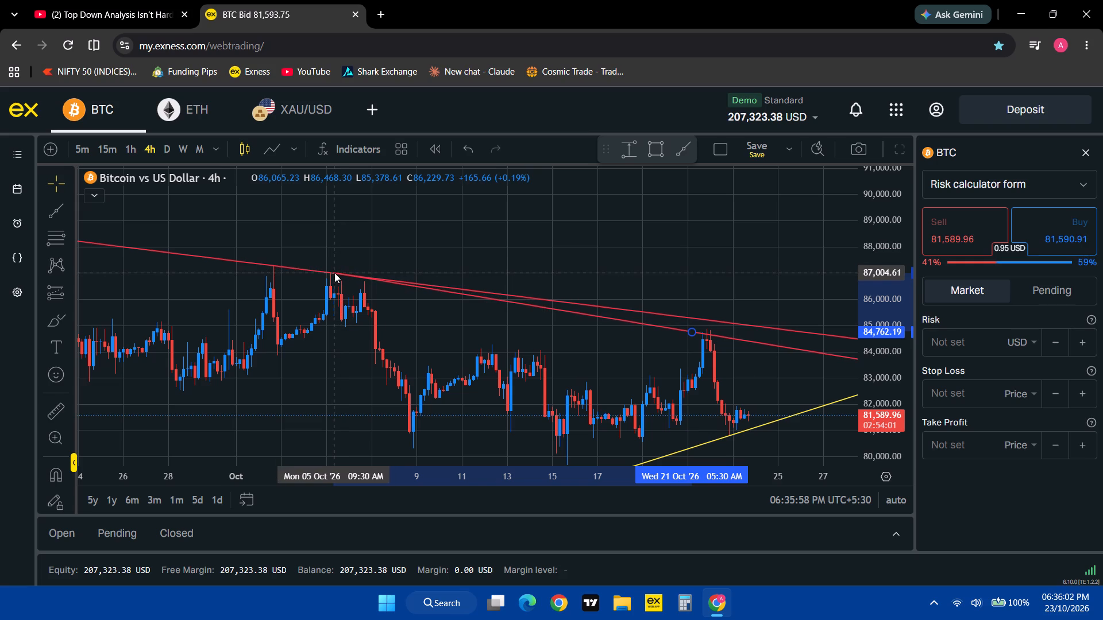
left_click_drag(334, 273, 330, 273)
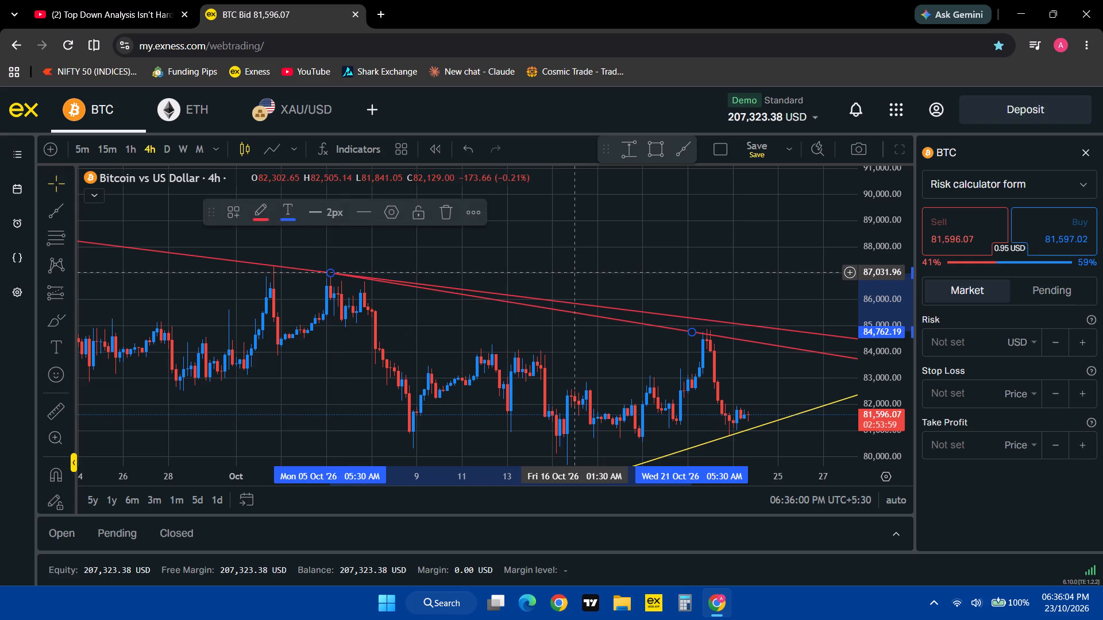
left_click(576, 272)
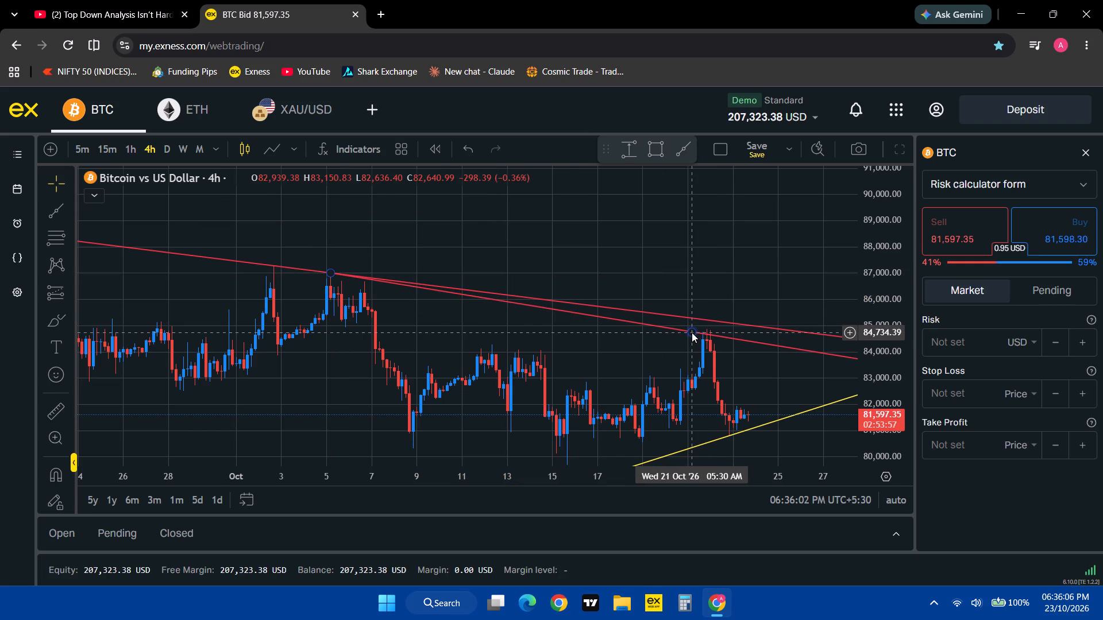
left_click_drag(692, 332, 705, 329)
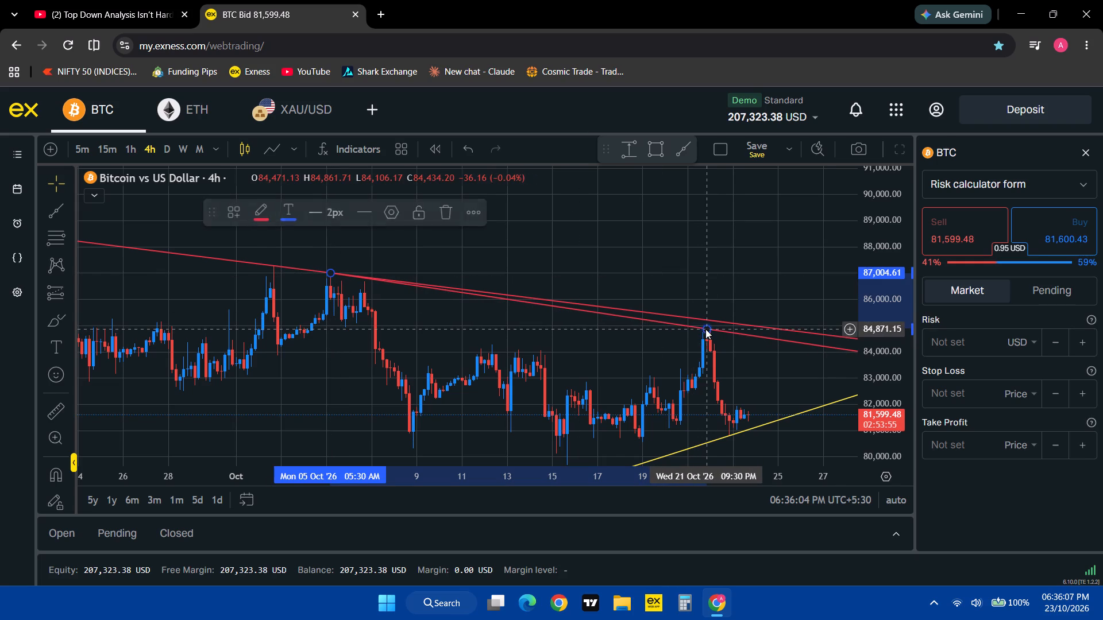
left_click(781, 276)
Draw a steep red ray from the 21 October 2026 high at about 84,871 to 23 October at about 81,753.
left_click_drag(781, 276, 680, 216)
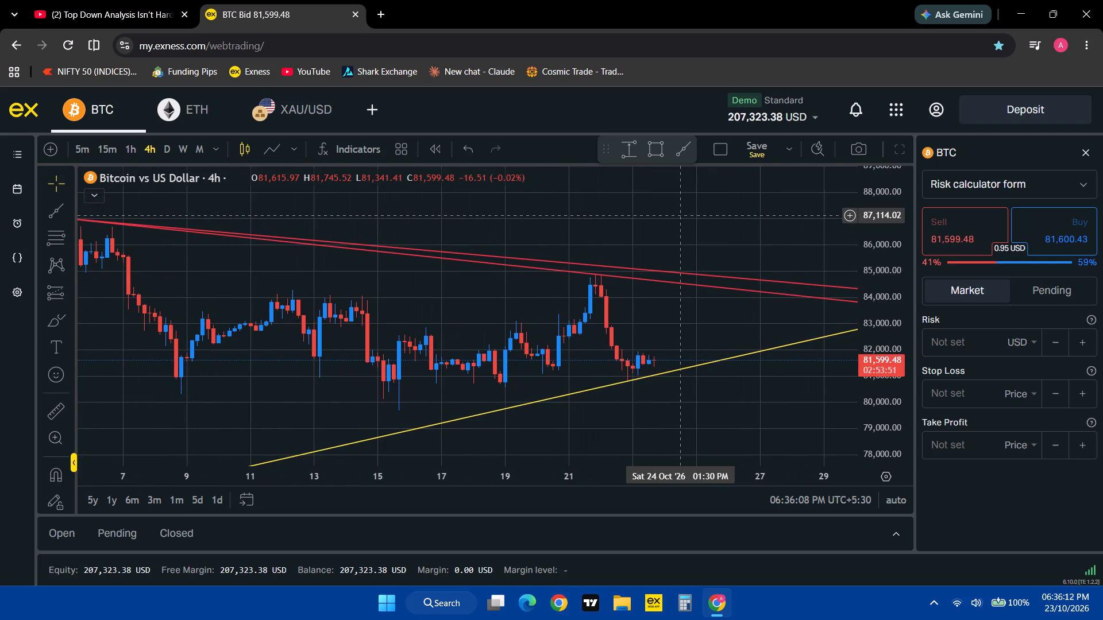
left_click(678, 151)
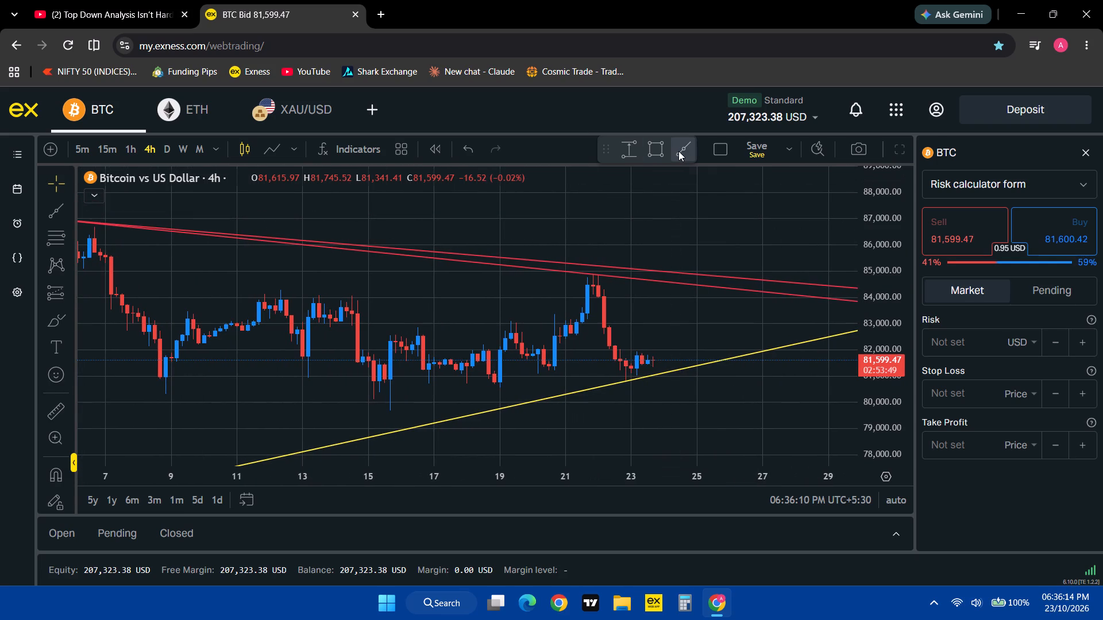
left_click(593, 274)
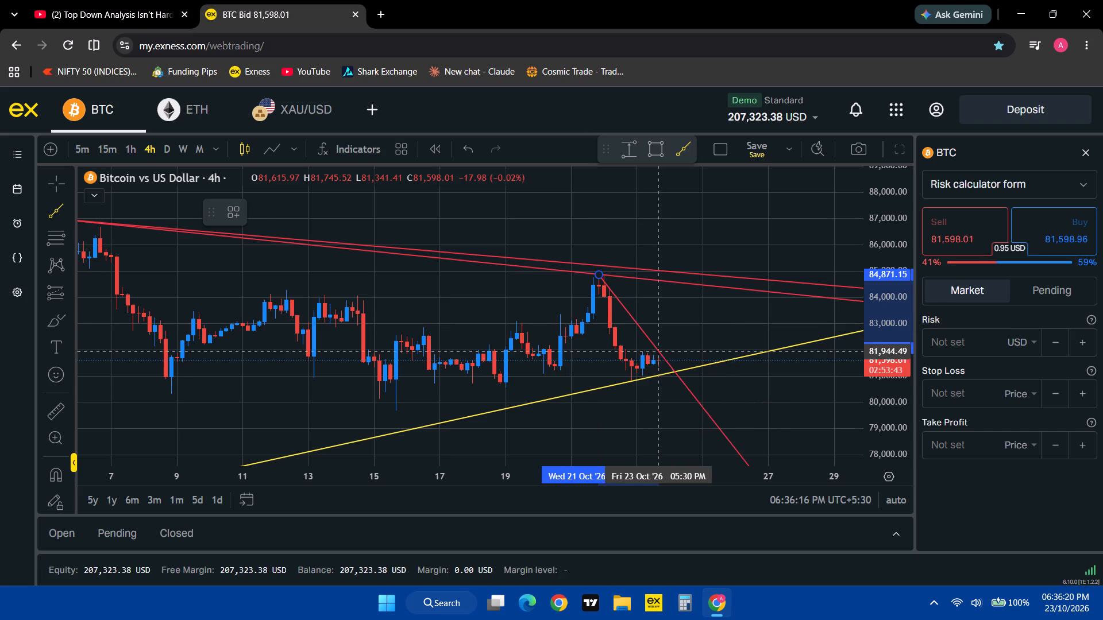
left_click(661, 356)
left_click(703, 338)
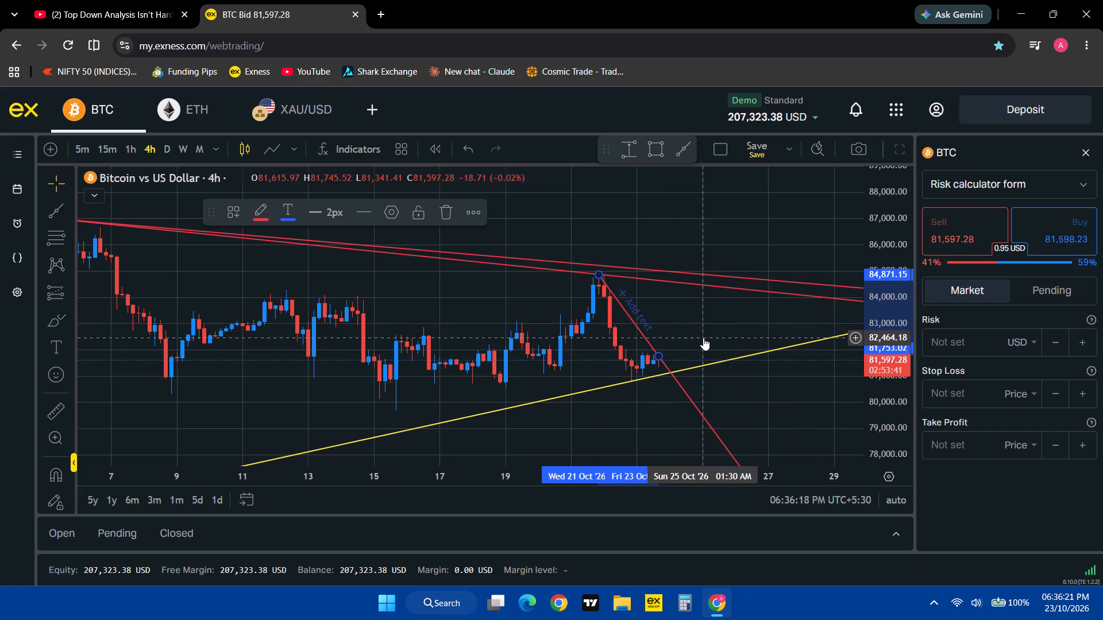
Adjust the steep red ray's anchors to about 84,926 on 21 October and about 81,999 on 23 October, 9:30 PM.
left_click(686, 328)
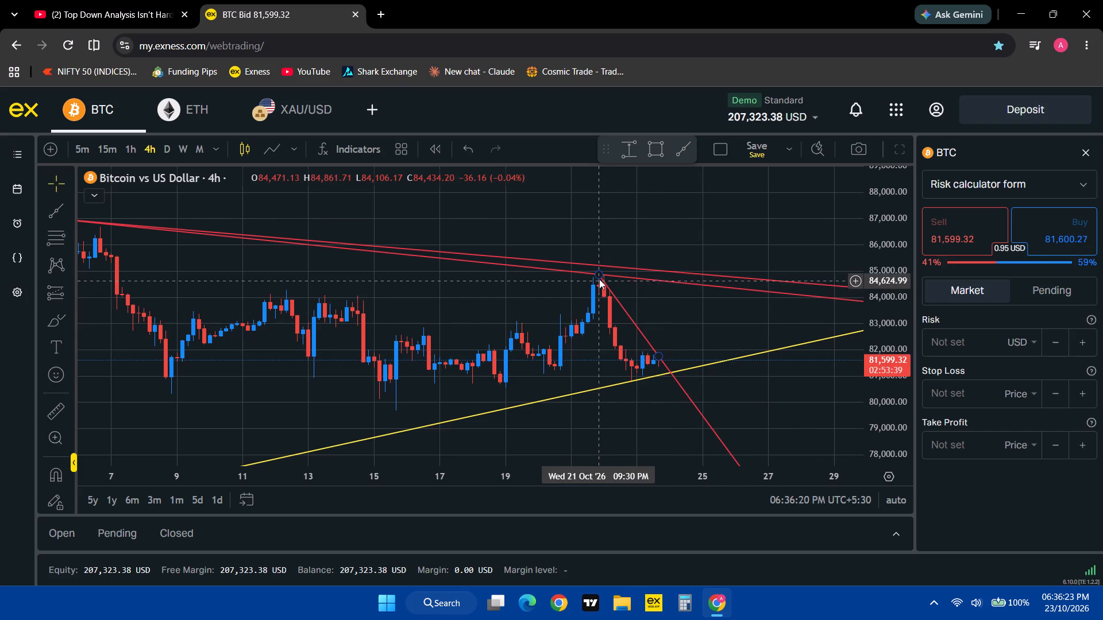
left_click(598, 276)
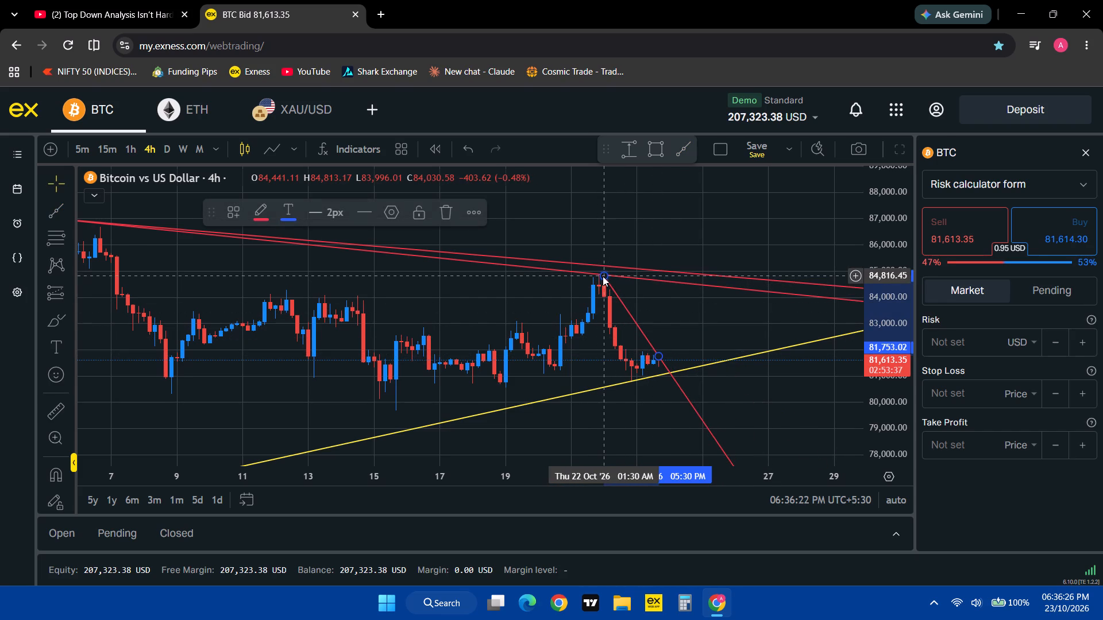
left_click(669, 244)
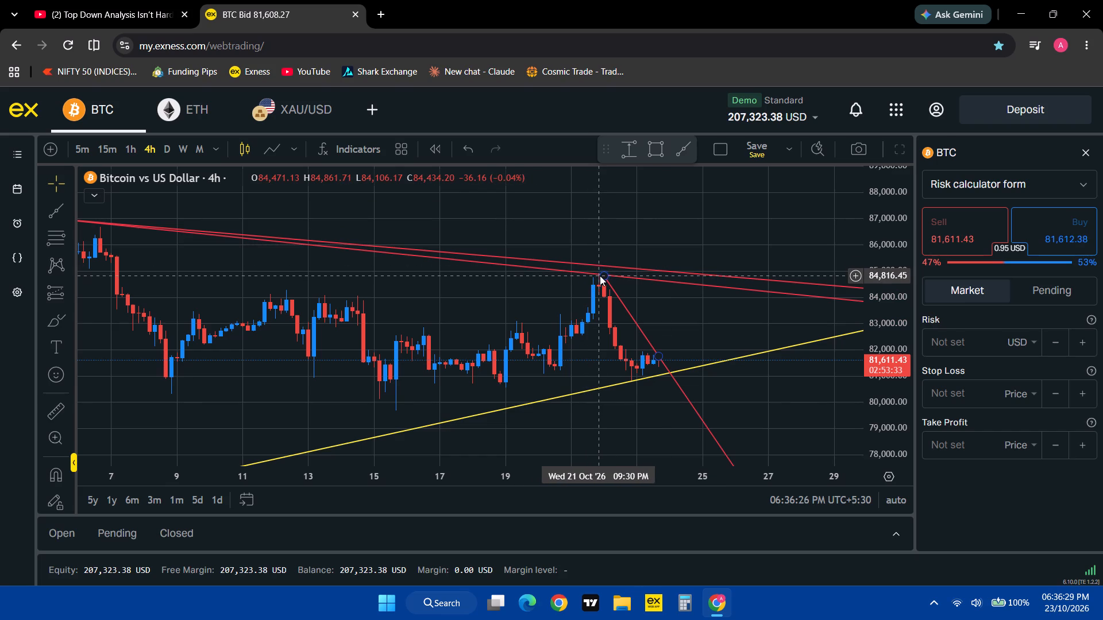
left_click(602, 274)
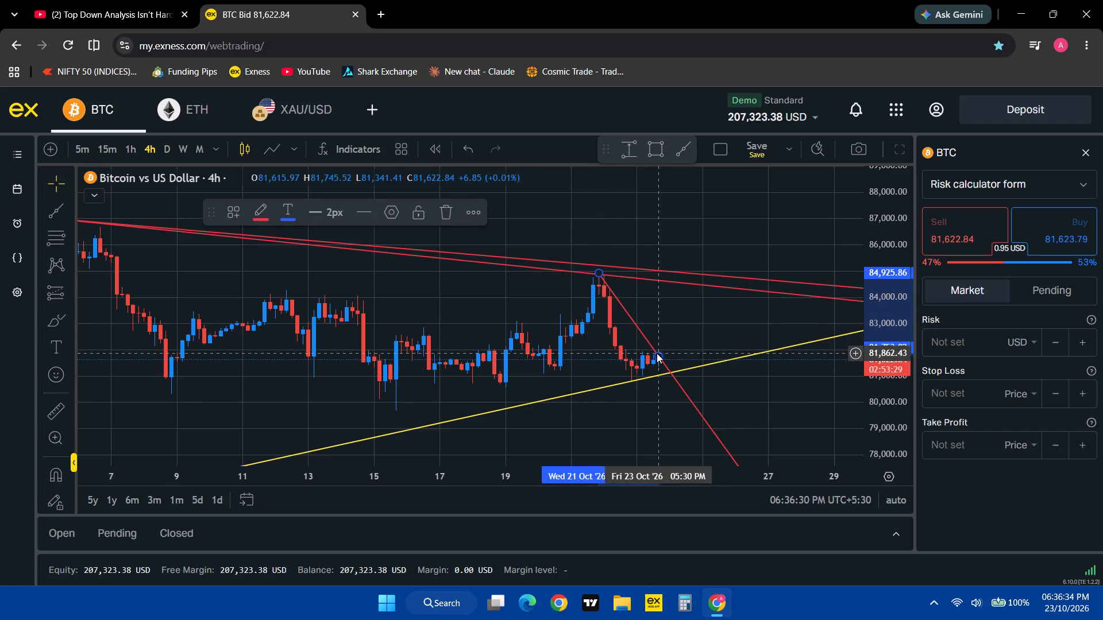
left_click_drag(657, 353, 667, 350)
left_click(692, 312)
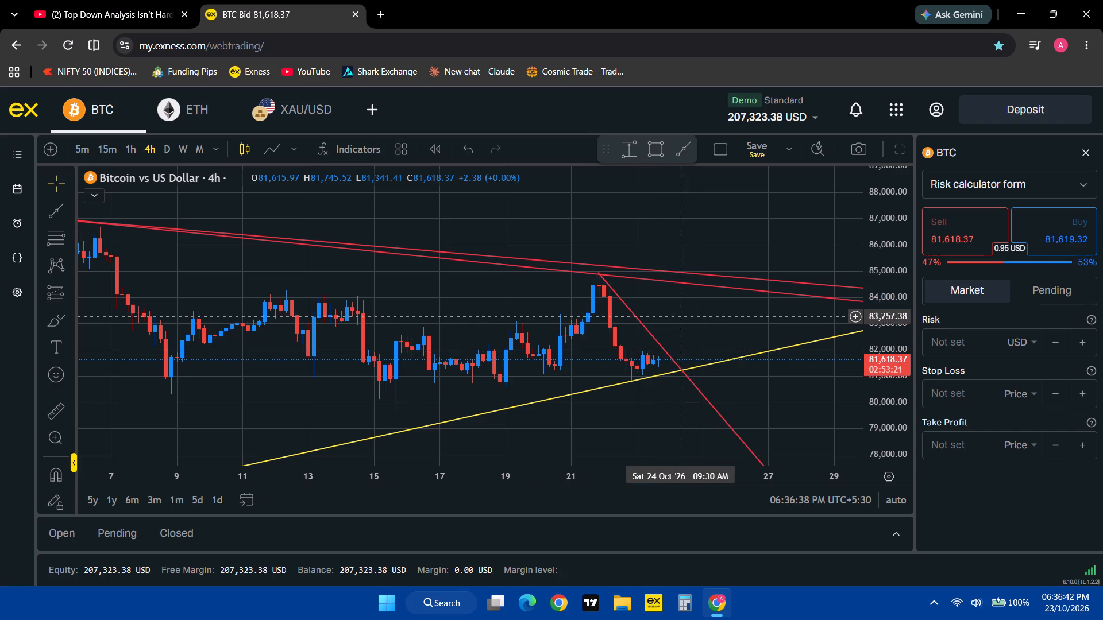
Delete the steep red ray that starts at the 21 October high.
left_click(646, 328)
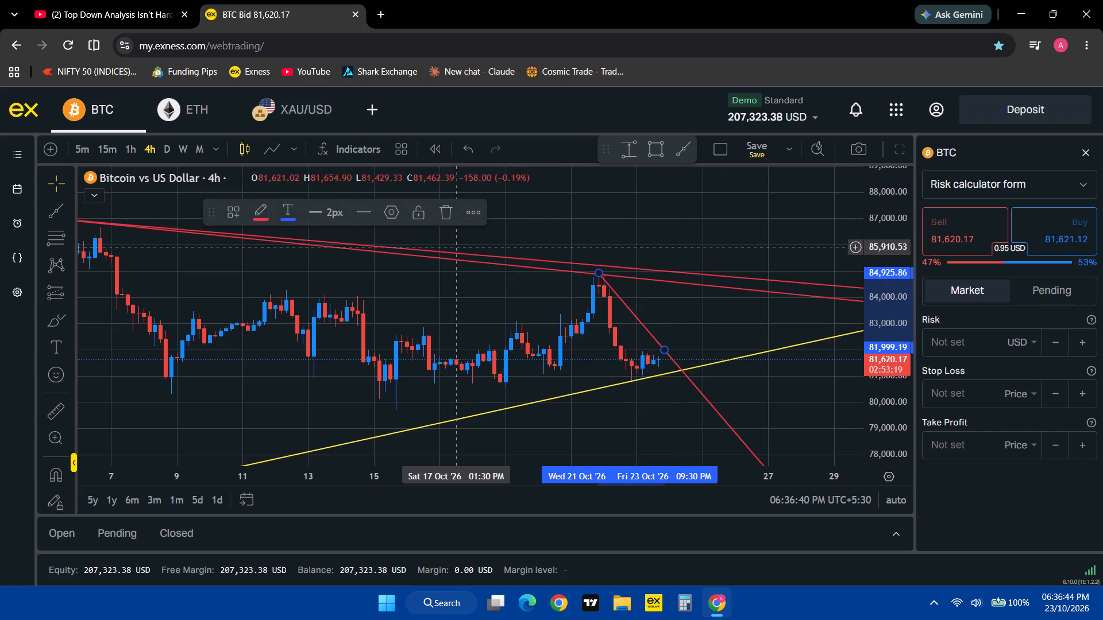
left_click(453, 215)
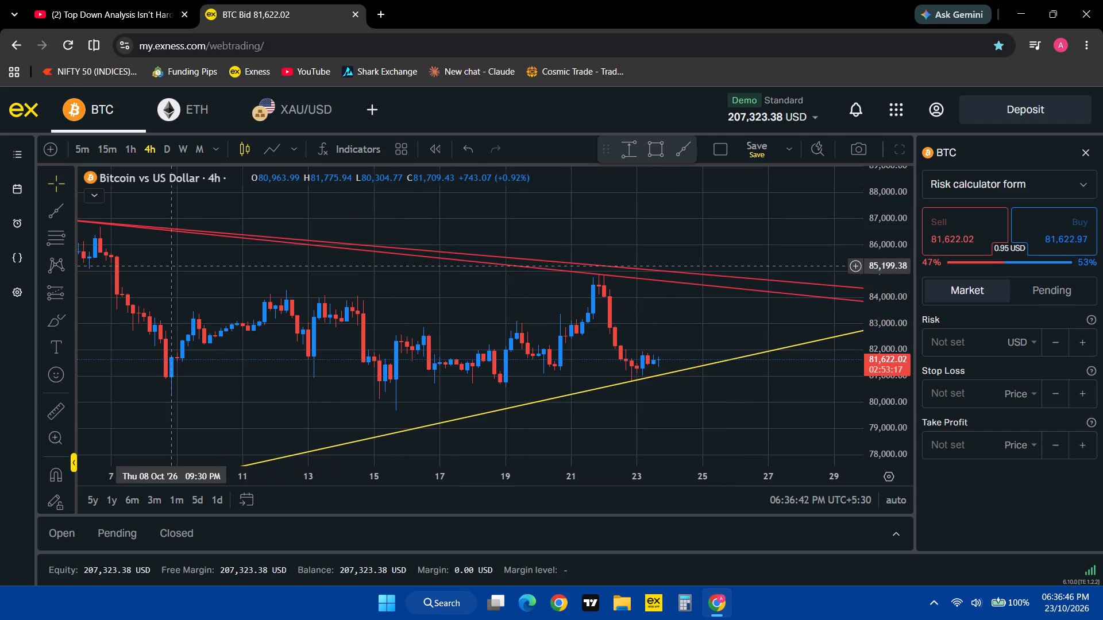
Watch the top-down analysis video's move from the 4-hour to the 1-hour chart, shifting the captions clear of the chart.
left_click(92, 0)
left_click(634, 274)
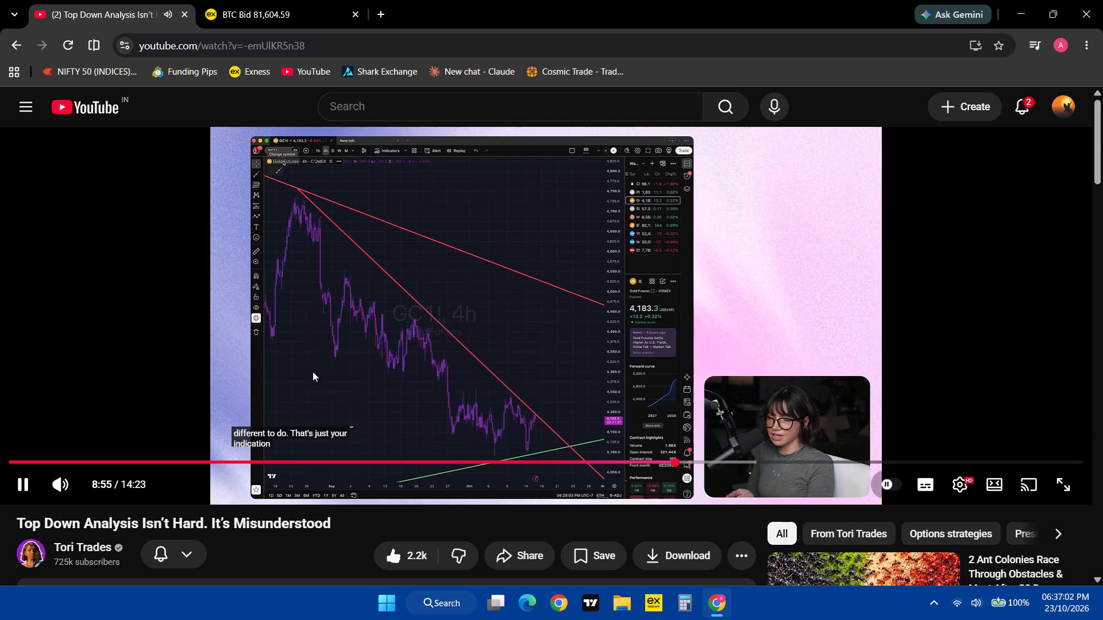
left_click(281, 440)
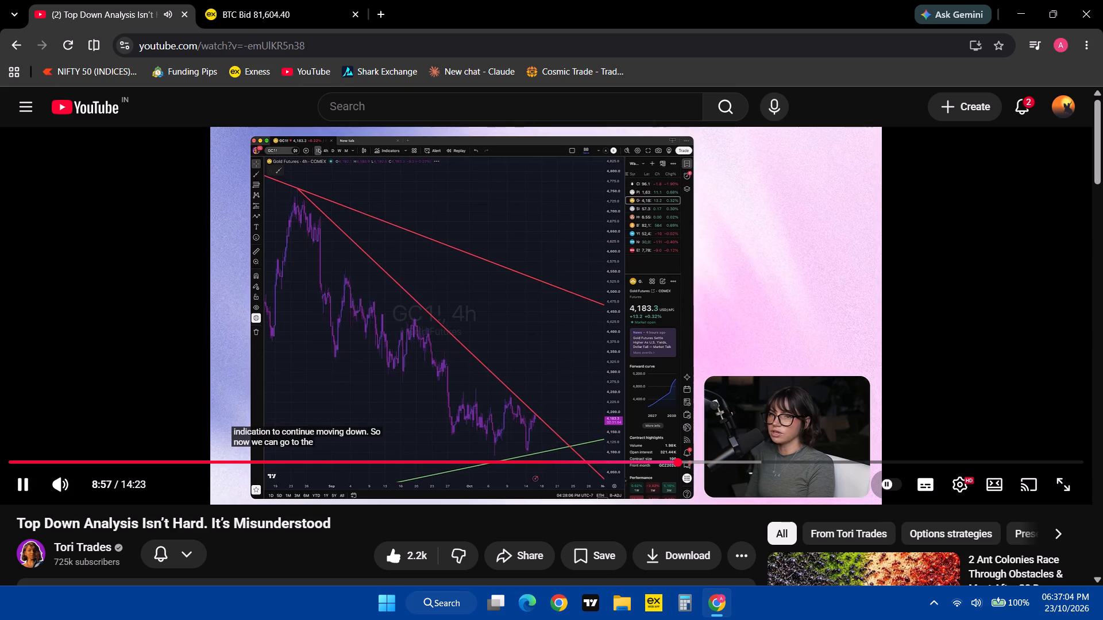
double_click(281, 440)
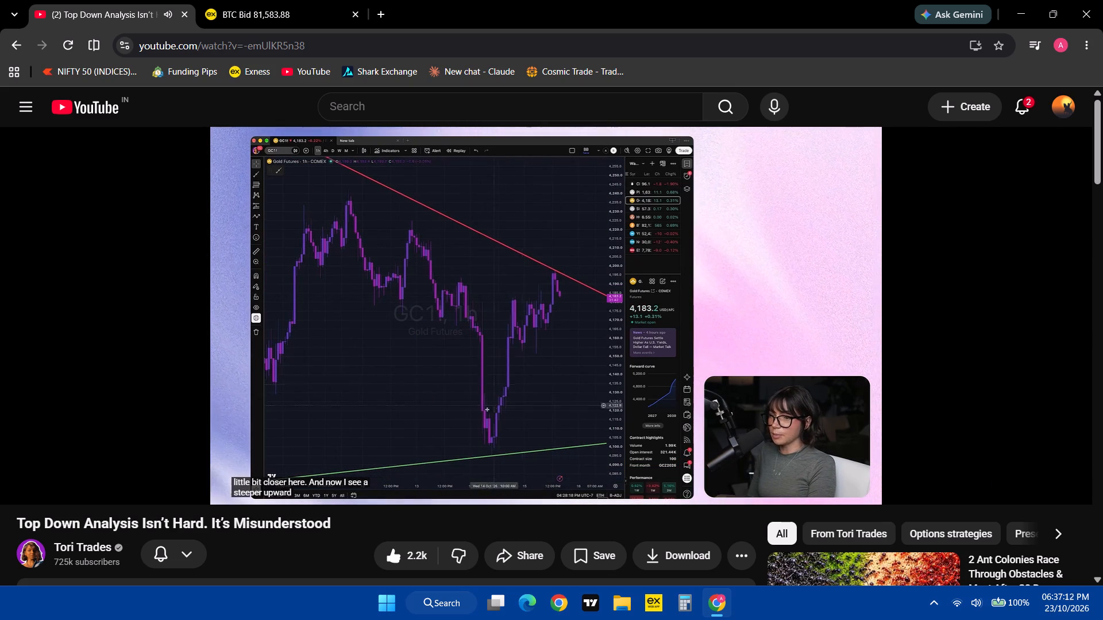
left_click(997, 263)
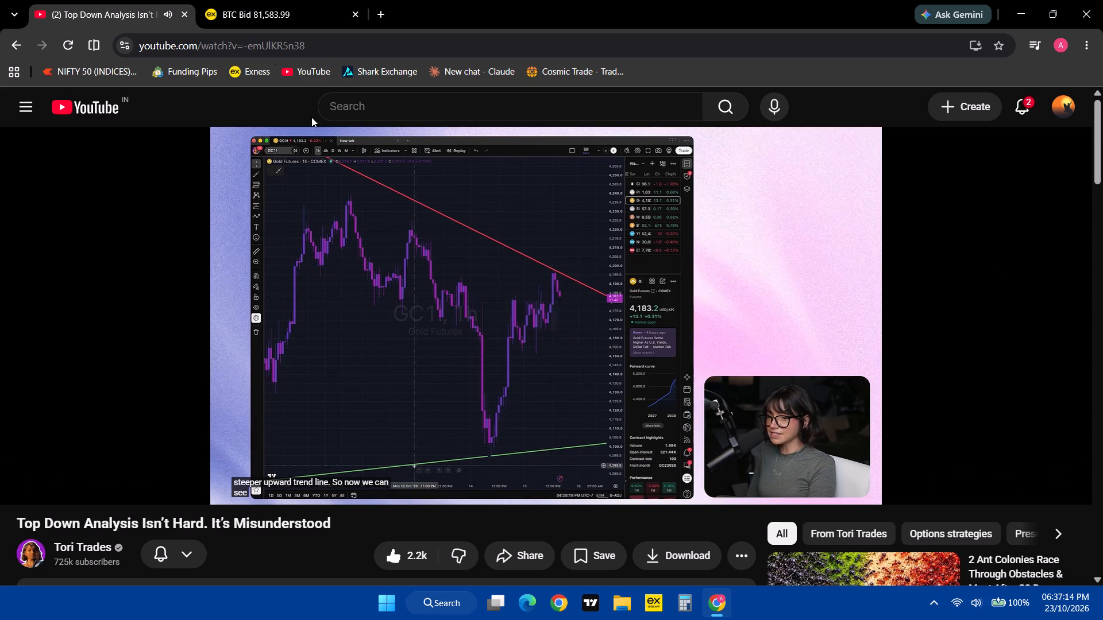
Return to the Exness Bitcoin chart and switch it to the 1-hour time frame.
left_click(277, 0)
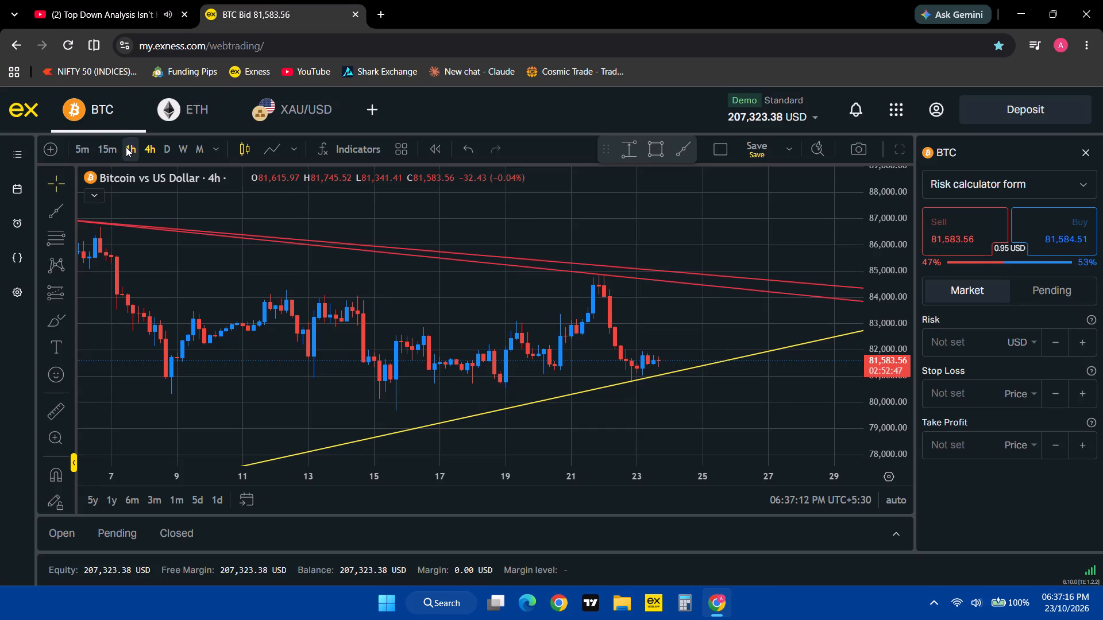
left_click(126, 147)
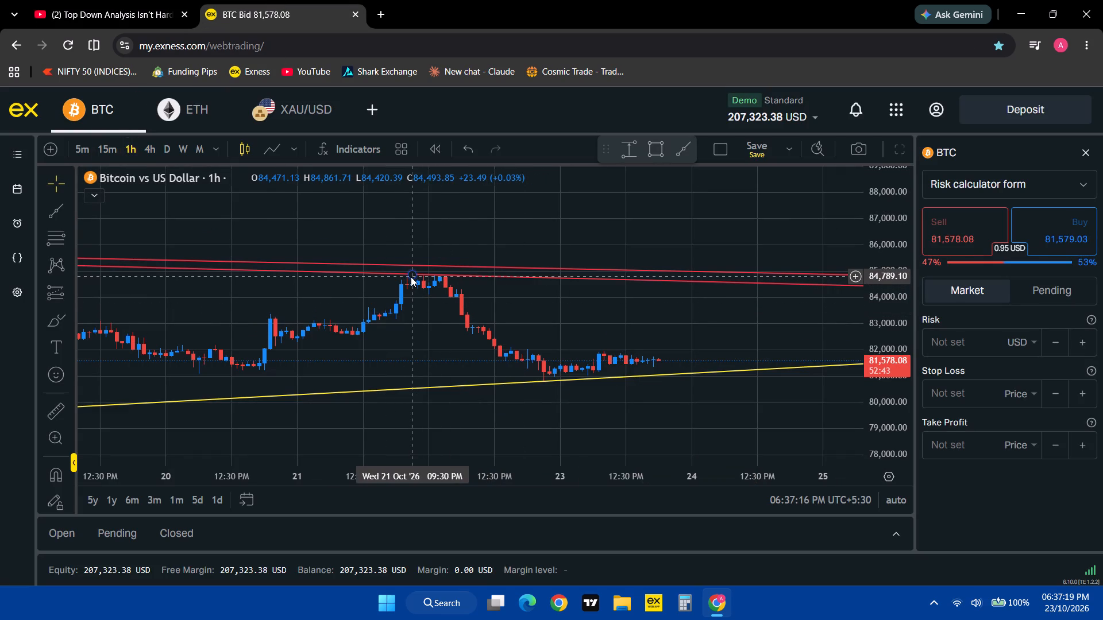
Draw a steep red ray from the 22 October 3:30 AM high at about 84,844 to 23 October 5:30 PM at about 81,726.
left_click(681, 150)
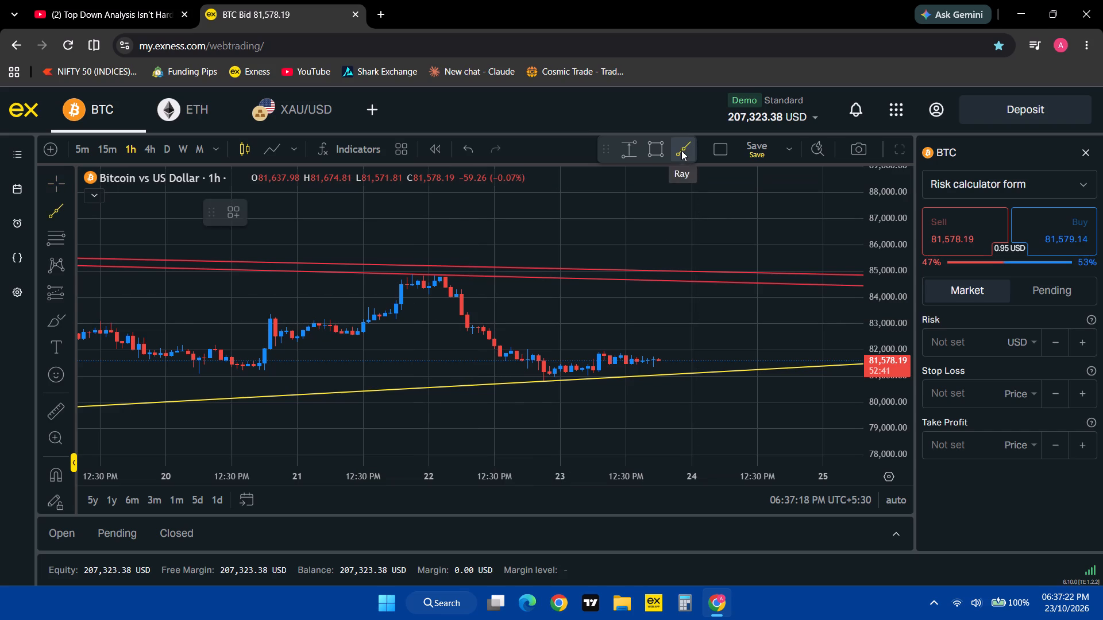
left_click(443, 275)
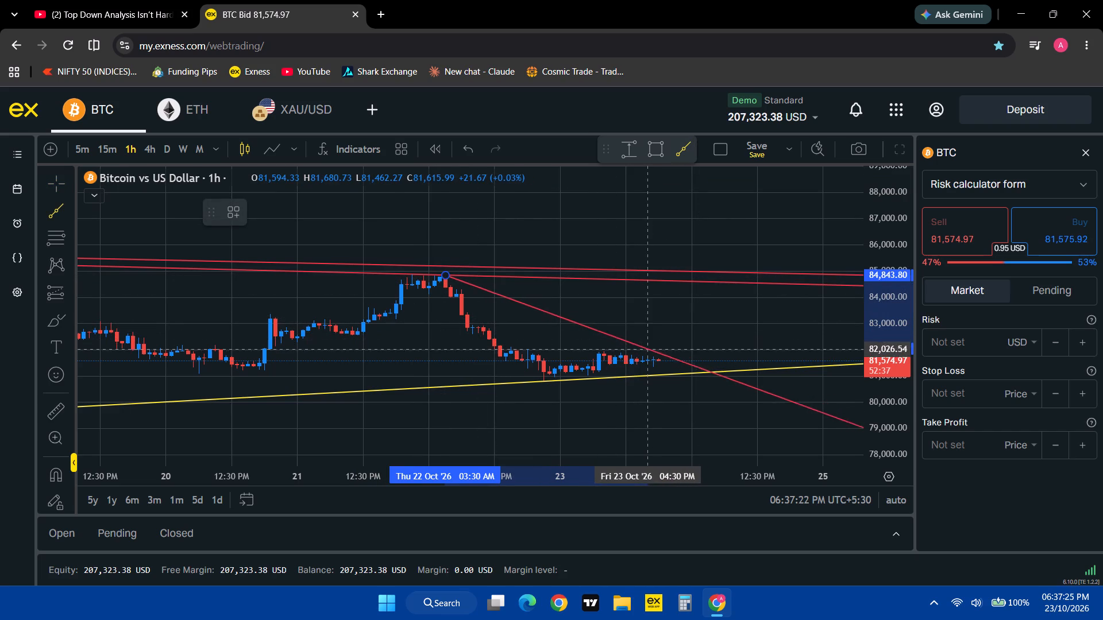
left_click(654, 357)
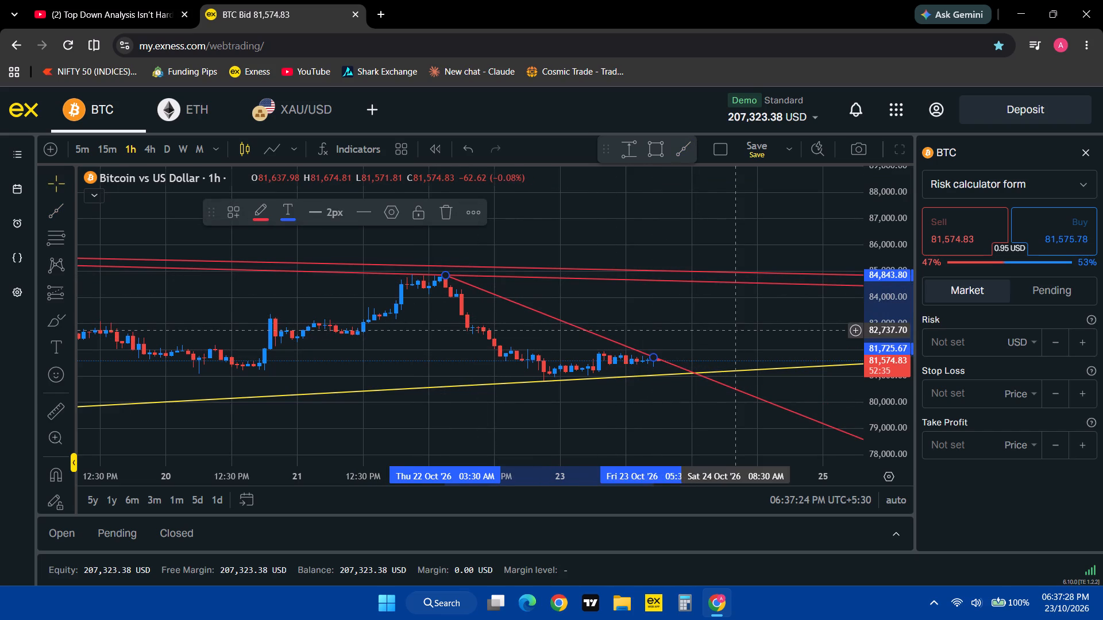
left_click(737, 330)
Stretch the price scale and set the steep red ray's second anchor on 23 October 5:30 PM at about 81,751.
left_click_drag(896, 423, 912, 221)
left_click_drag(755, 327, 800, 261)
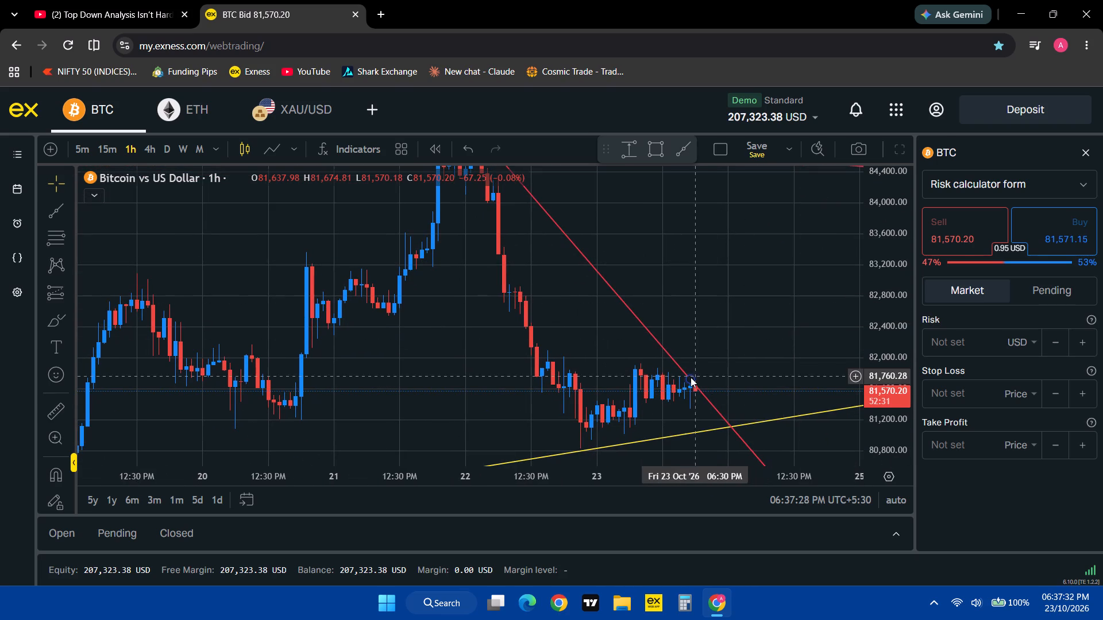
left_click(689, 377)
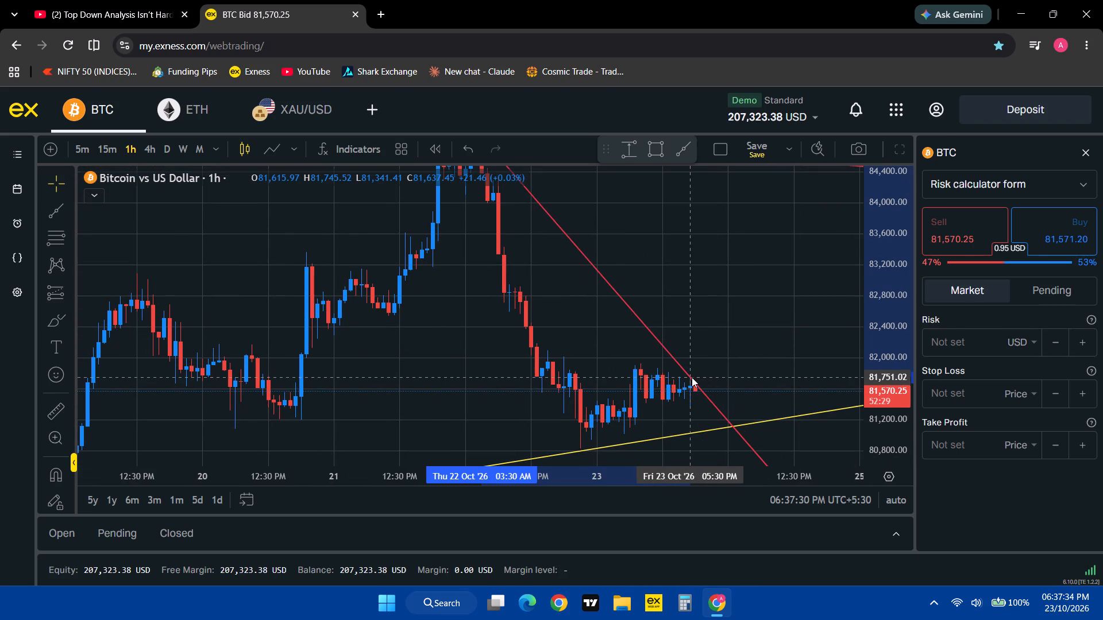
left_click(755, 336)
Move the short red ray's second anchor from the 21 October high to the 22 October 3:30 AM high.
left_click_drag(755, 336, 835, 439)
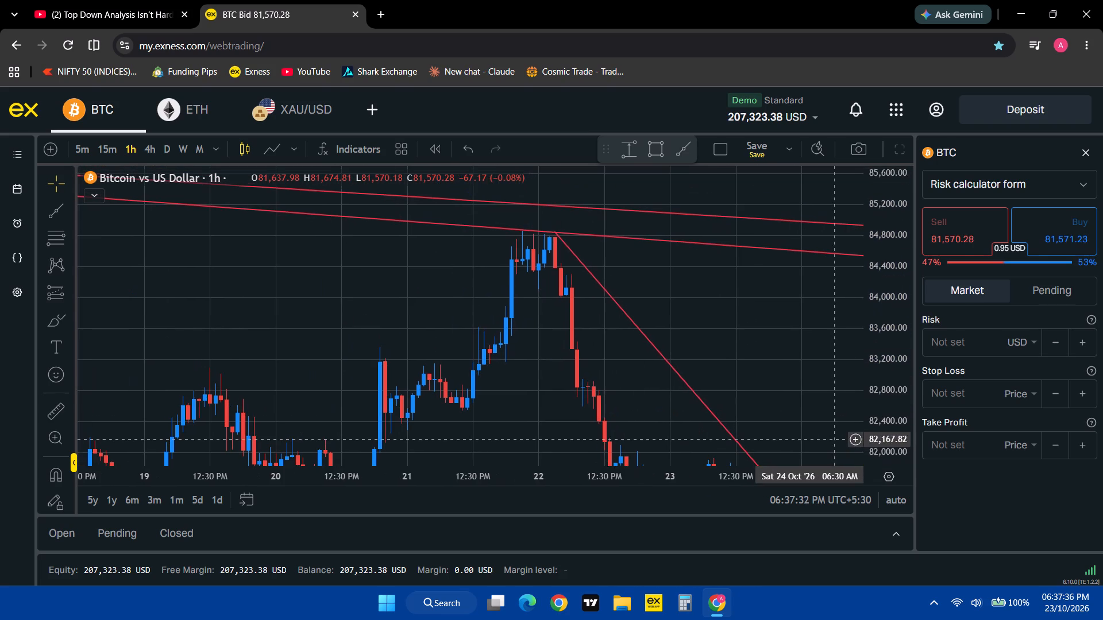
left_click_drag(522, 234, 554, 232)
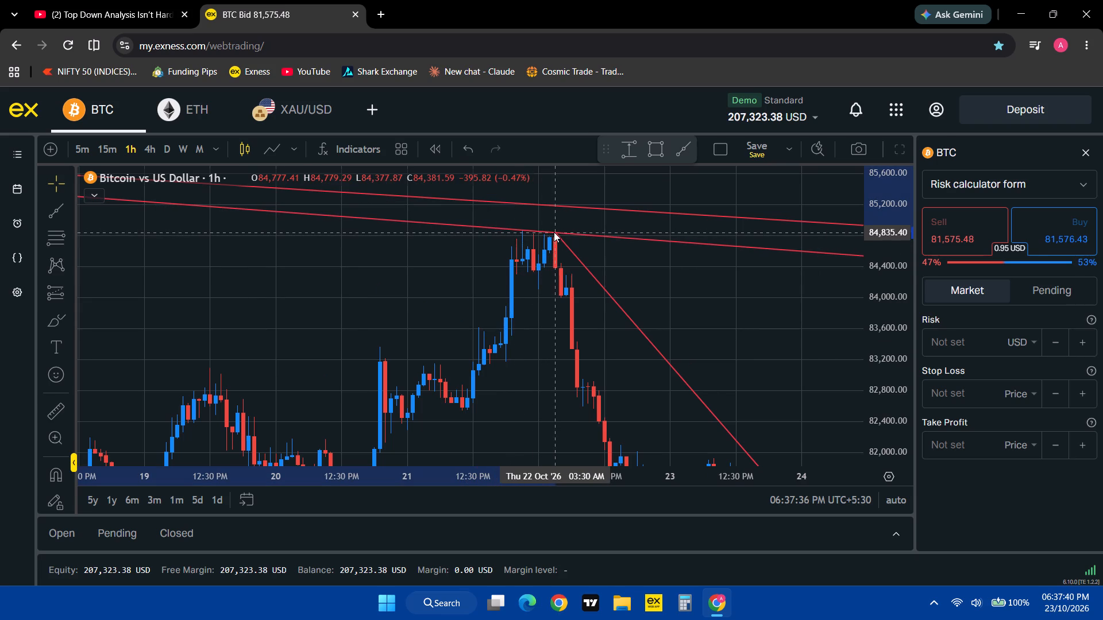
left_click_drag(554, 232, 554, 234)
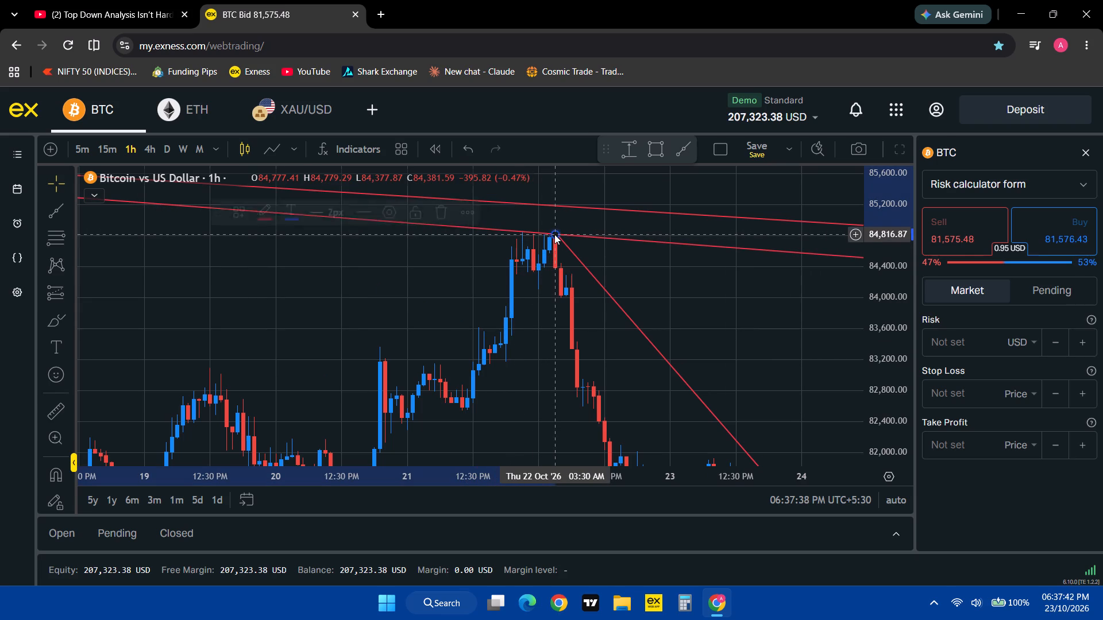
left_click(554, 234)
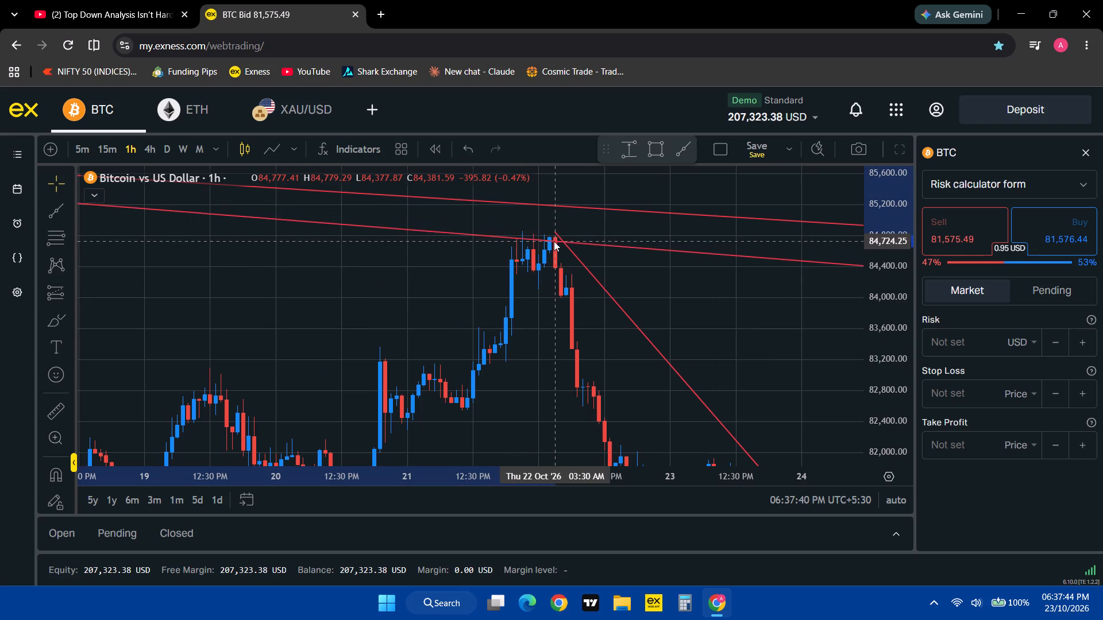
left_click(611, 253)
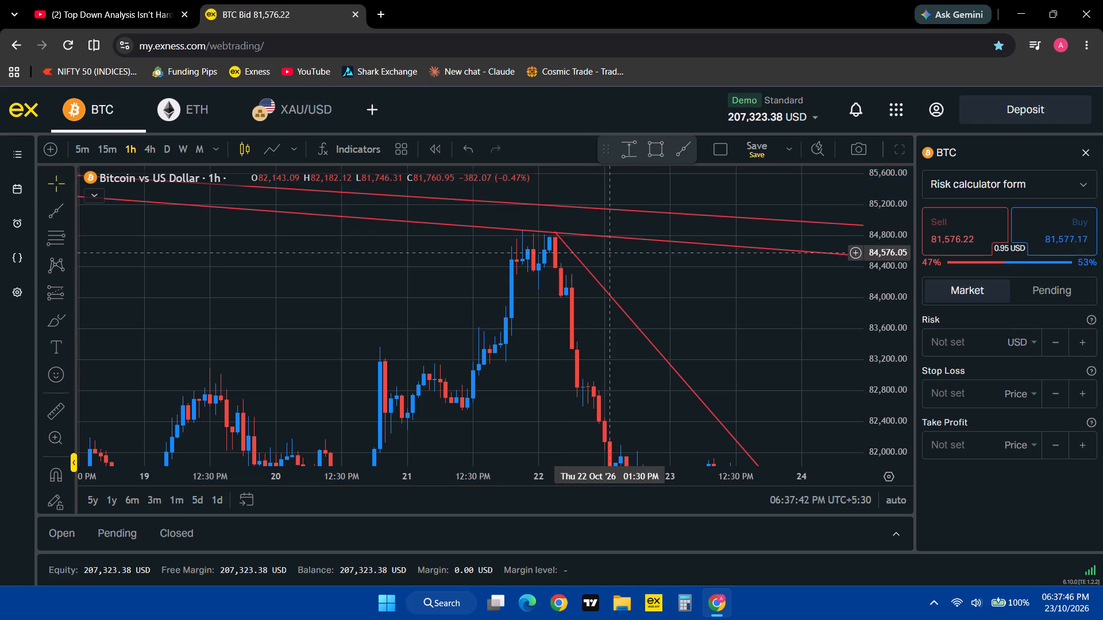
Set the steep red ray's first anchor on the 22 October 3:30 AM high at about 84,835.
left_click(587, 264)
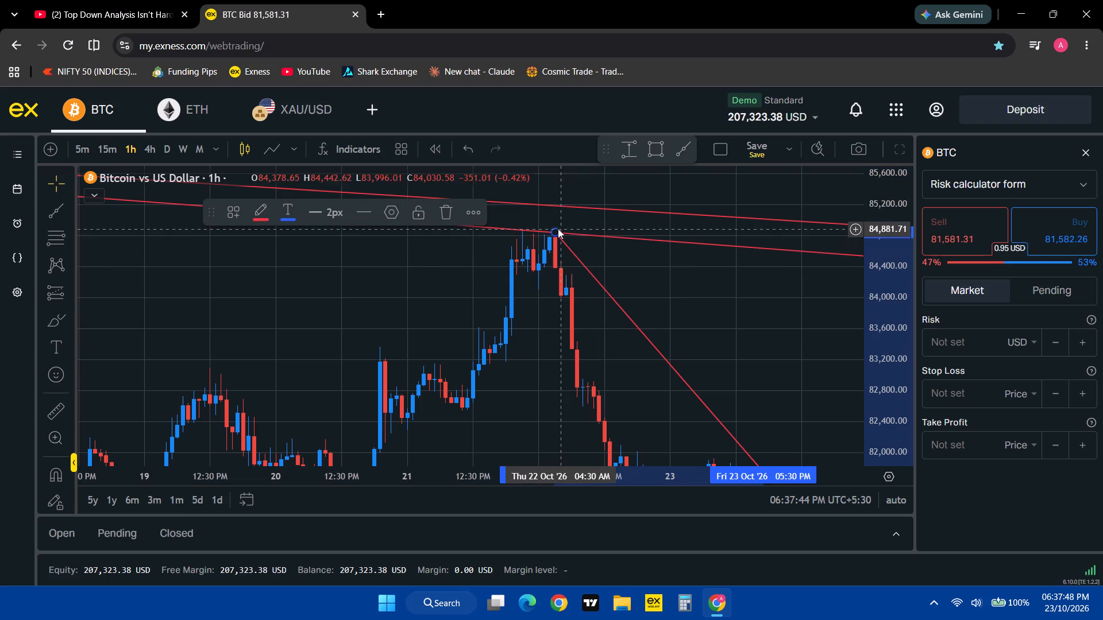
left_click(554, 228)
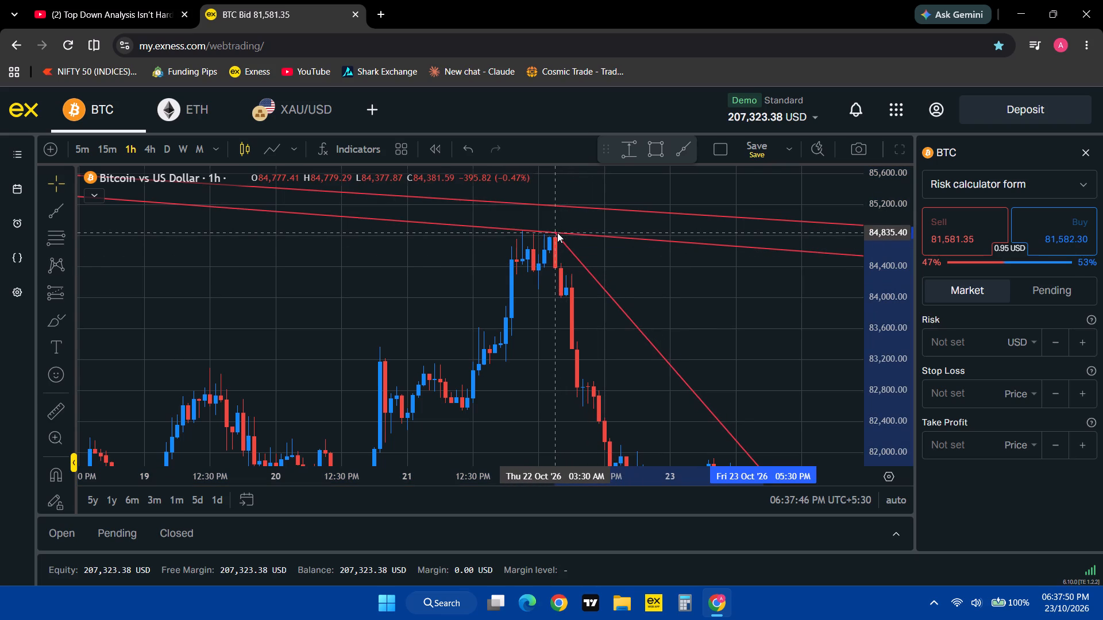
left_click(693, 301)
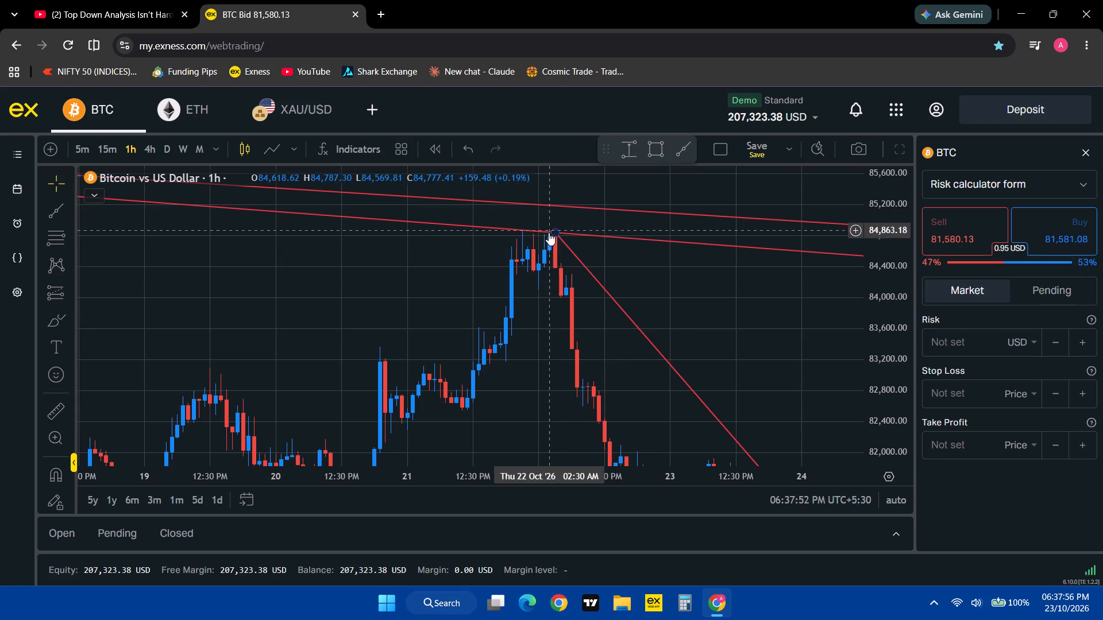
Shift the steep ray's first anchor aside to about 84,344 and set the short ray's second anchor on the 21 October 9:30 PM high, about 84,854.
left_click_drag(556, 233, 523, 230)
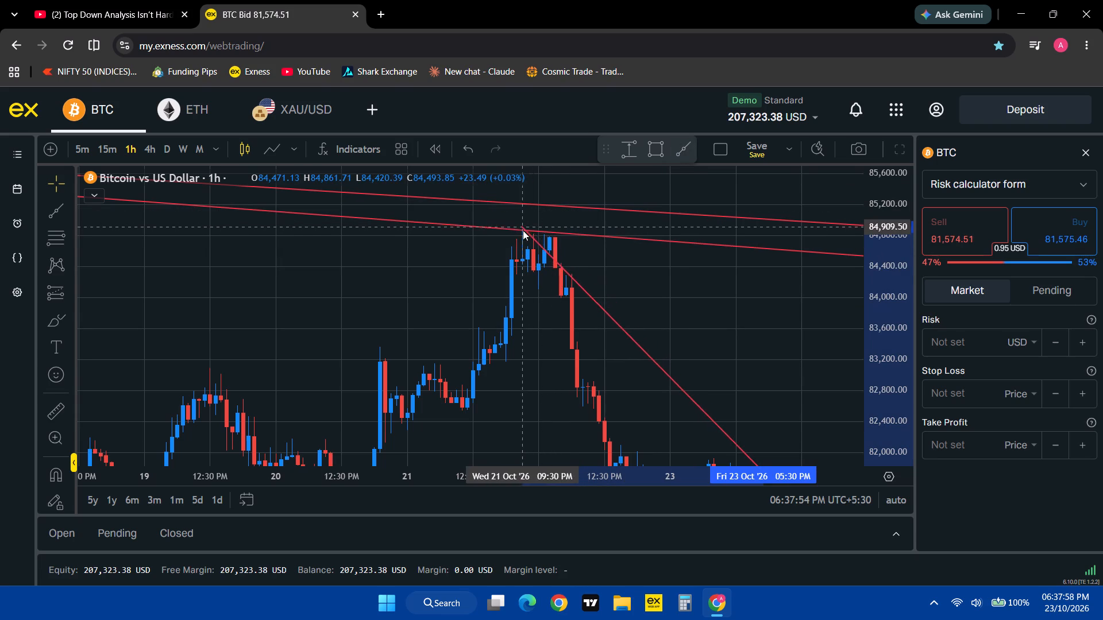
left_click_drag(523, 230, 637, 271)
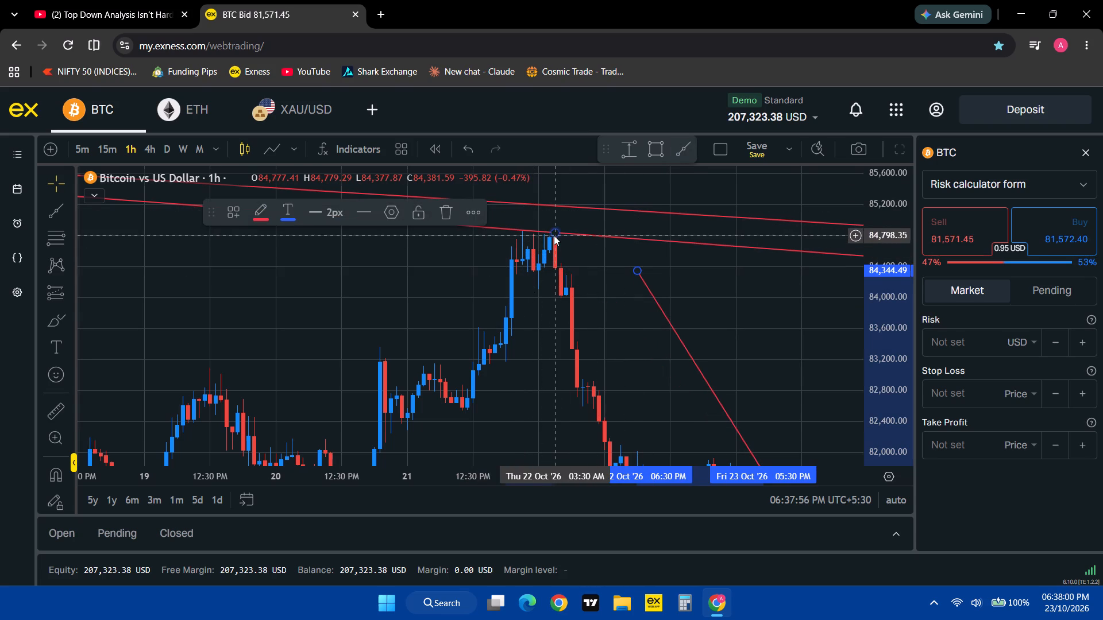
left_click_drag(554, 235, 522, 231)
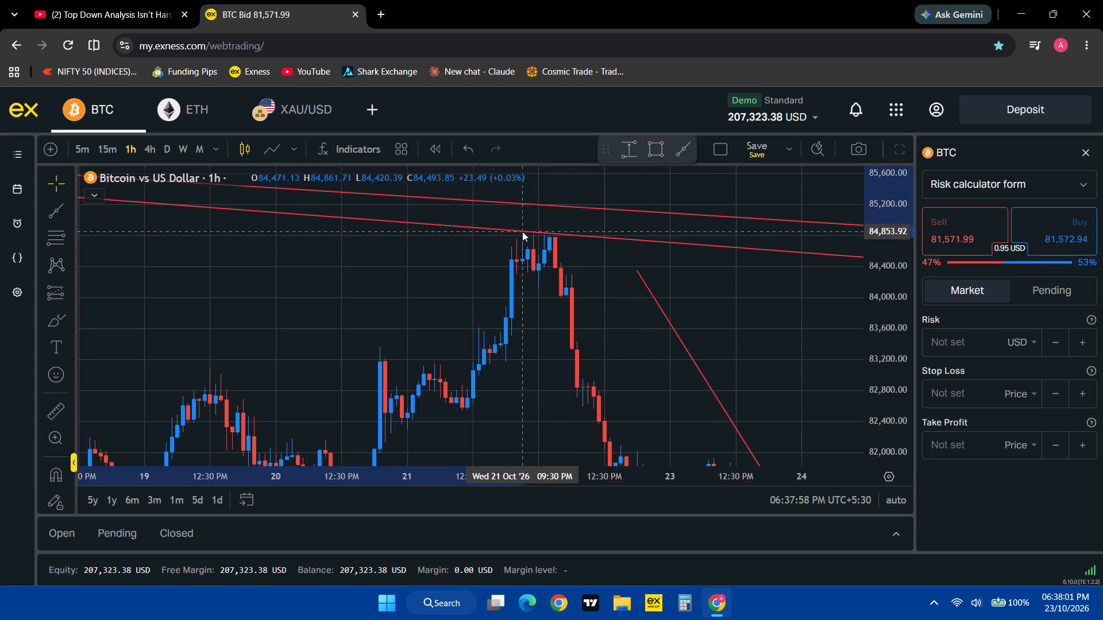
left_click_drag(522, 231, 523, 231)
left_click(434, 289)
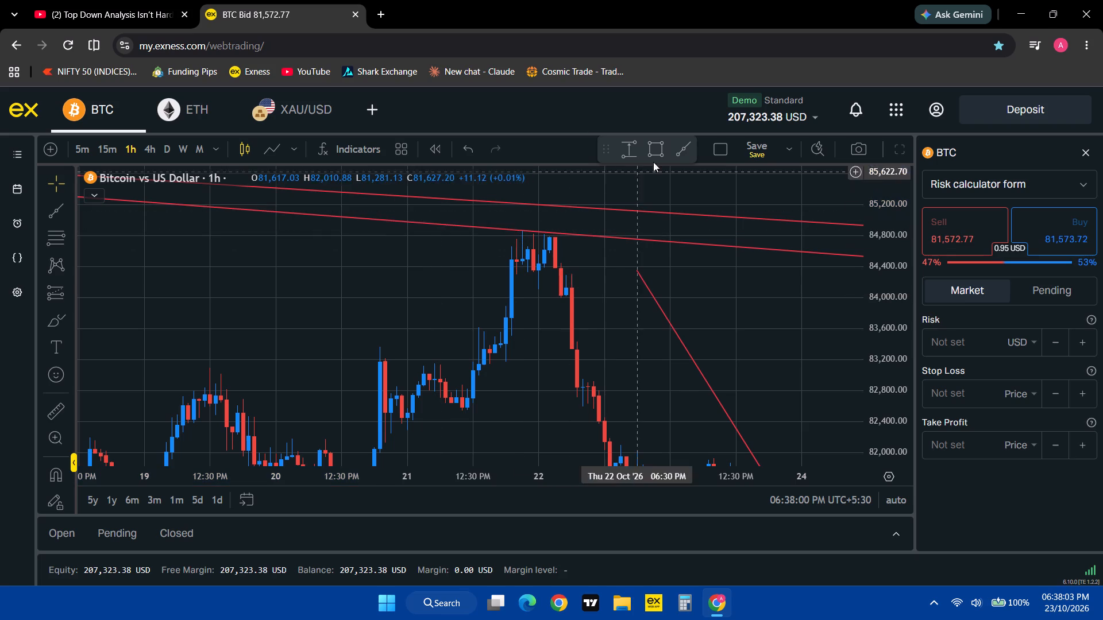
Draw a red ray from the 21 October 9:30 PM high at about 84,863 through the 22 October 3:30 AM high at about 84,789.
left_click(684, 146)
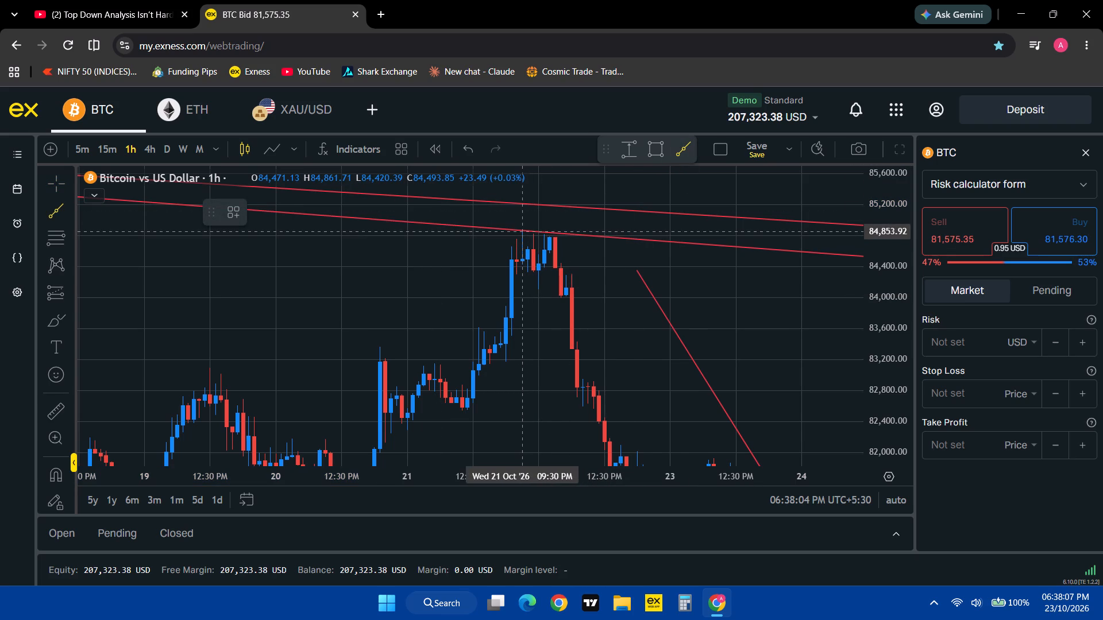
left_click(522, 231)
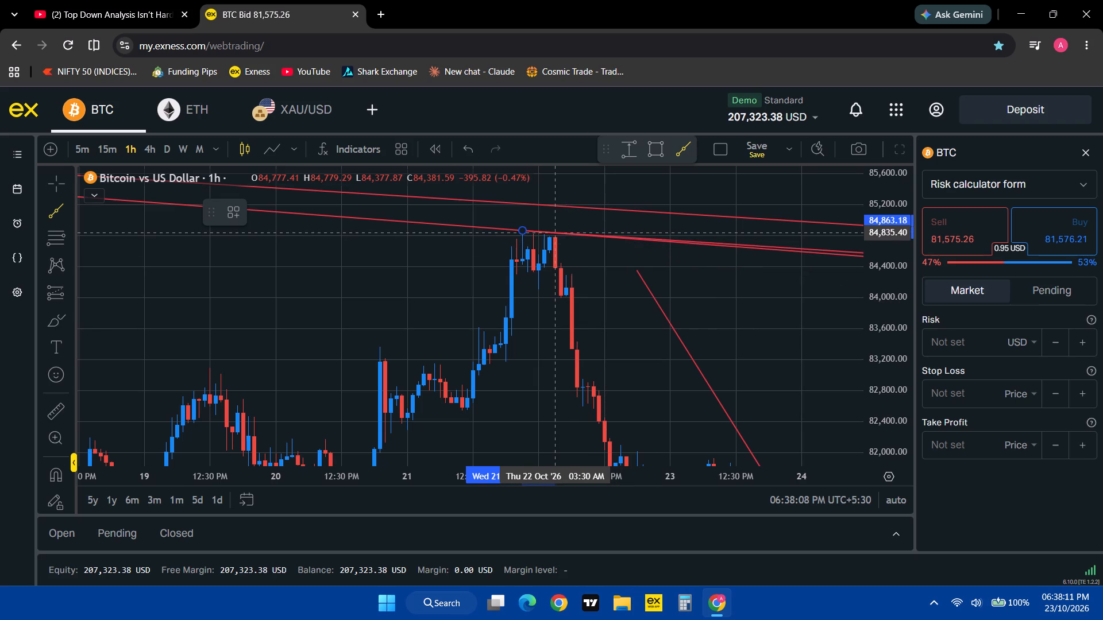
left_click(556, 237)
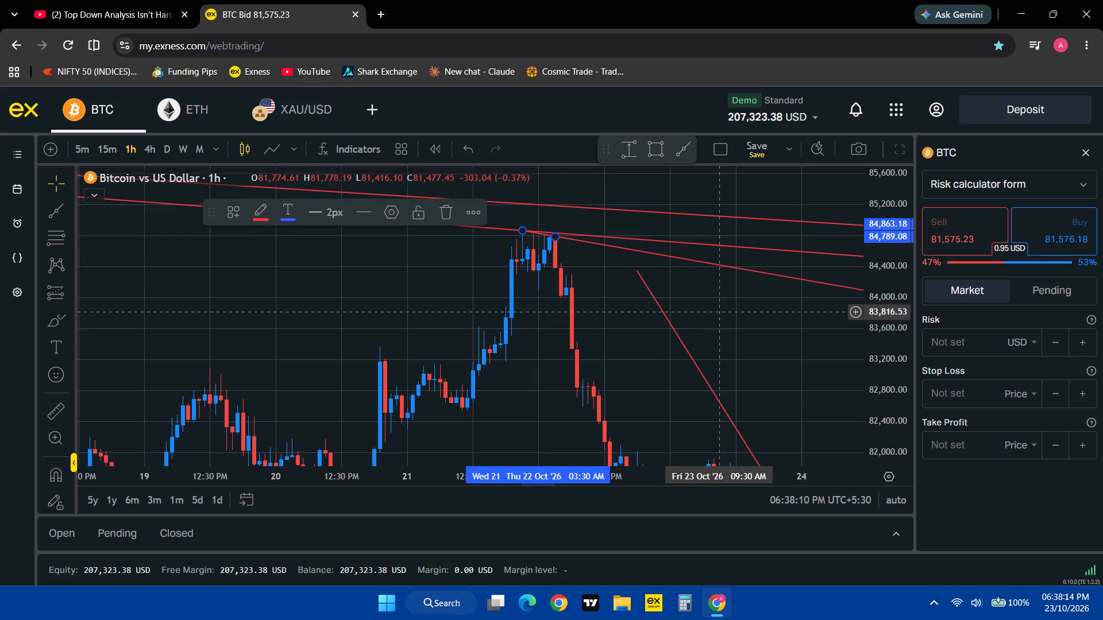
left_click(728, 319)
Move the steep red ray's first anchor back onto the 22 October 3:30 AM high.
left_click_drag(636, 271, 553, 238)
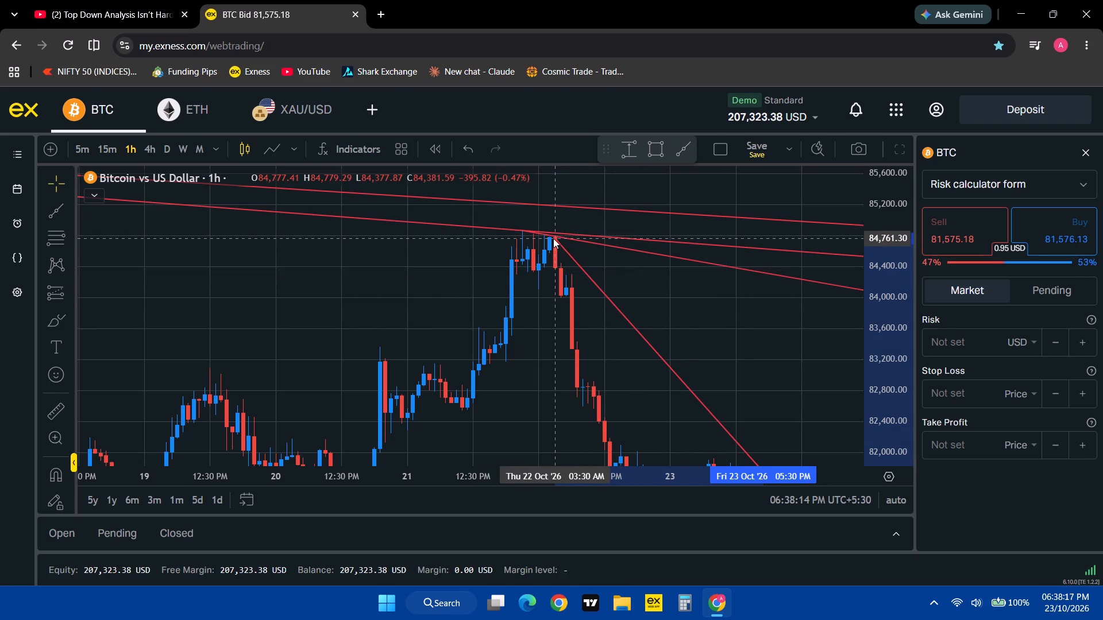
left_click_drag(553, 238, 555, 237)
left_click(747, 319)
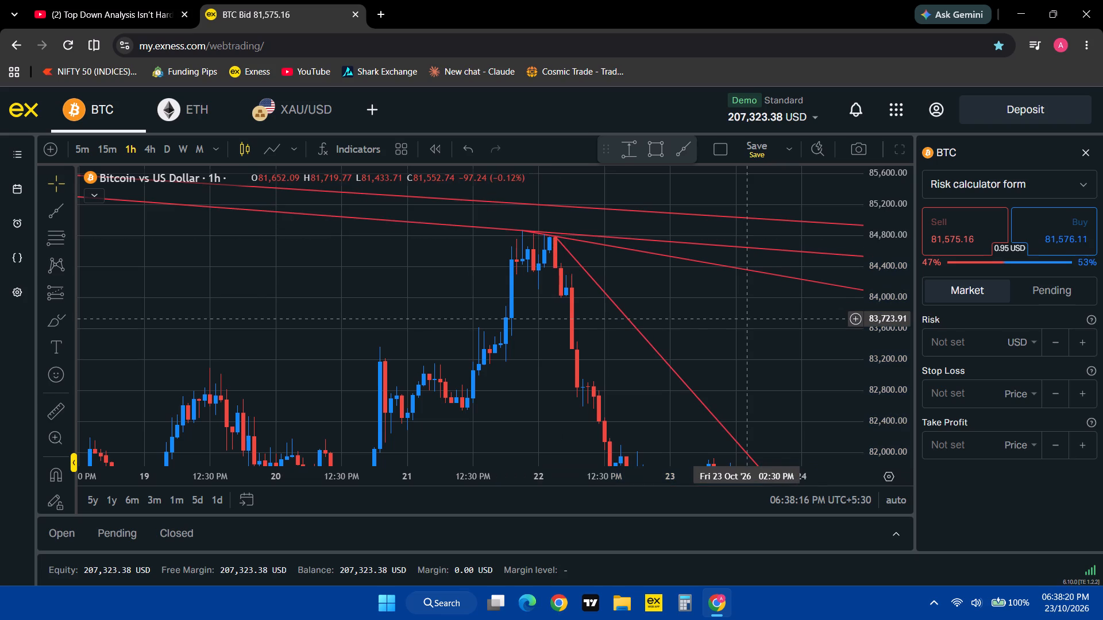
Check the video's 1-hour trend line example and set the yellow uptrend ray's second anchor on the 22 October 9:30 PM low.
left_click_drag(747, 319, 735, 307)
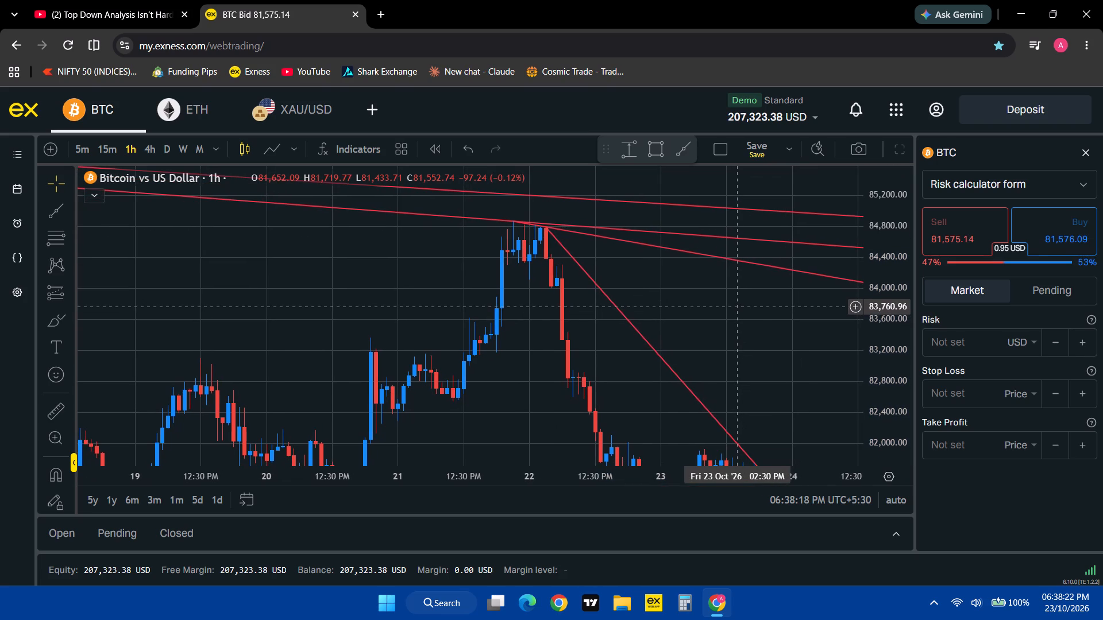
left_click_drag(764, 369, 534, 208)
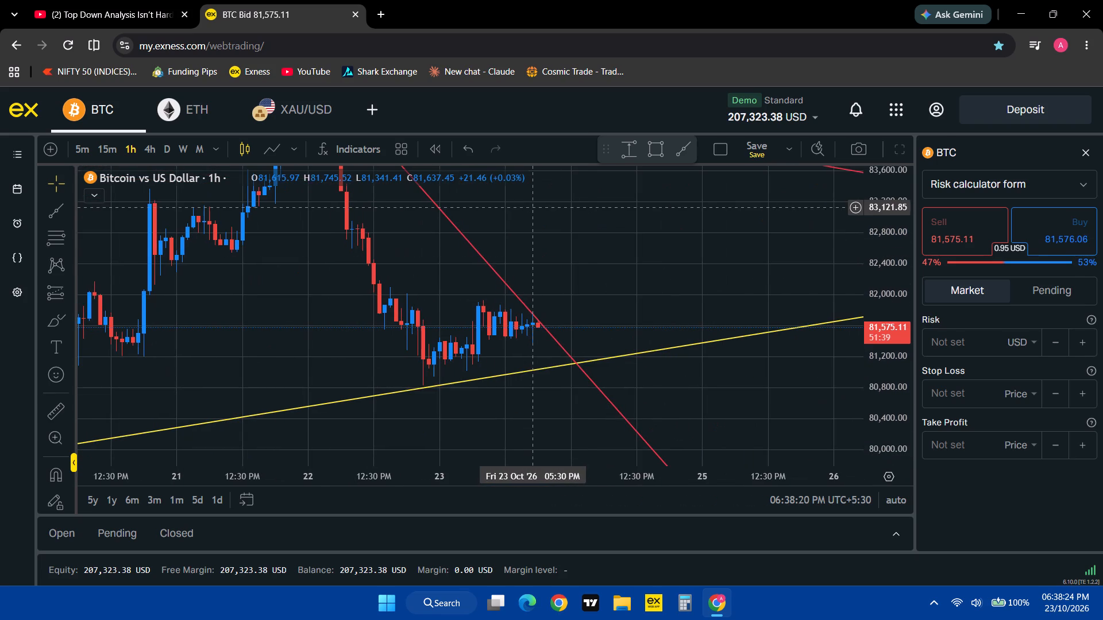
left_click_drag(588, 292, 837, 394)
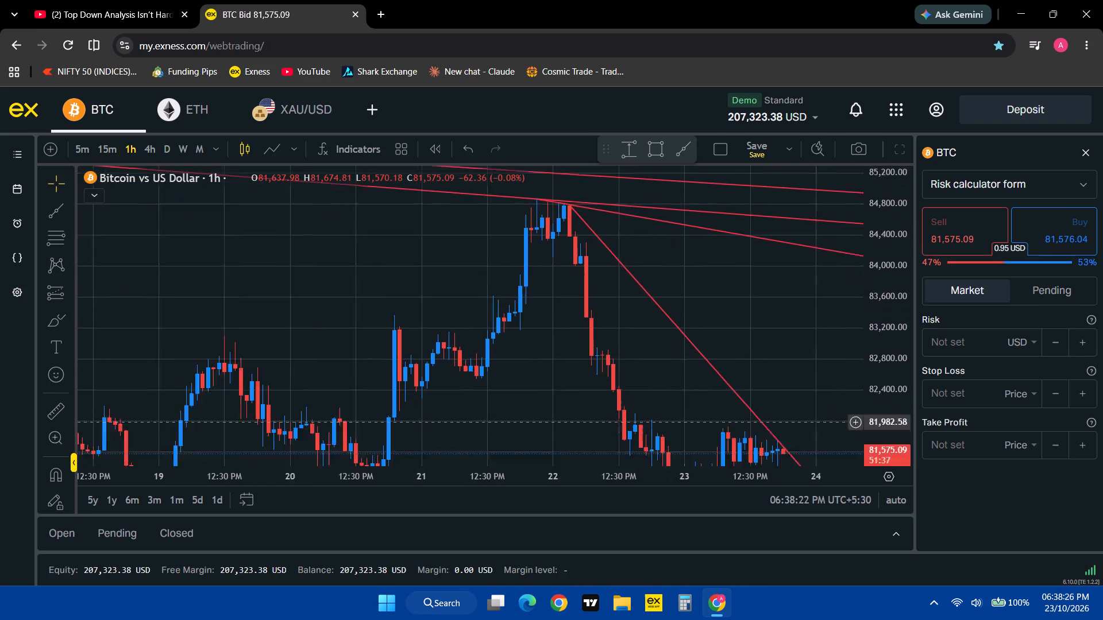
left_click_drag(837, 394, 730, 313)
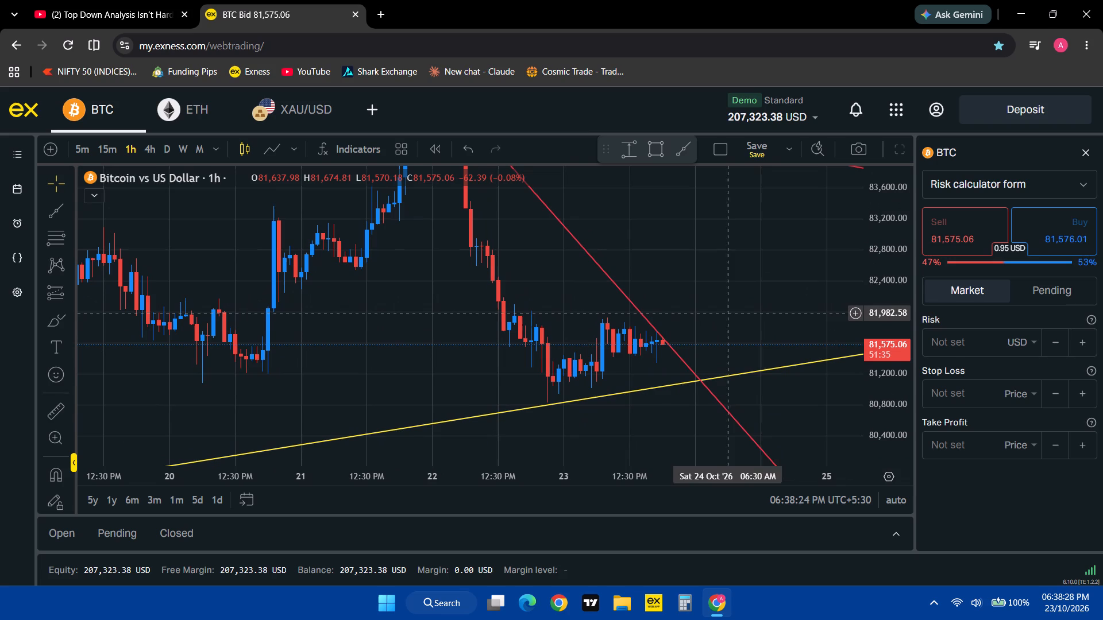
left_click(83, 0)
left_click(605, 327)
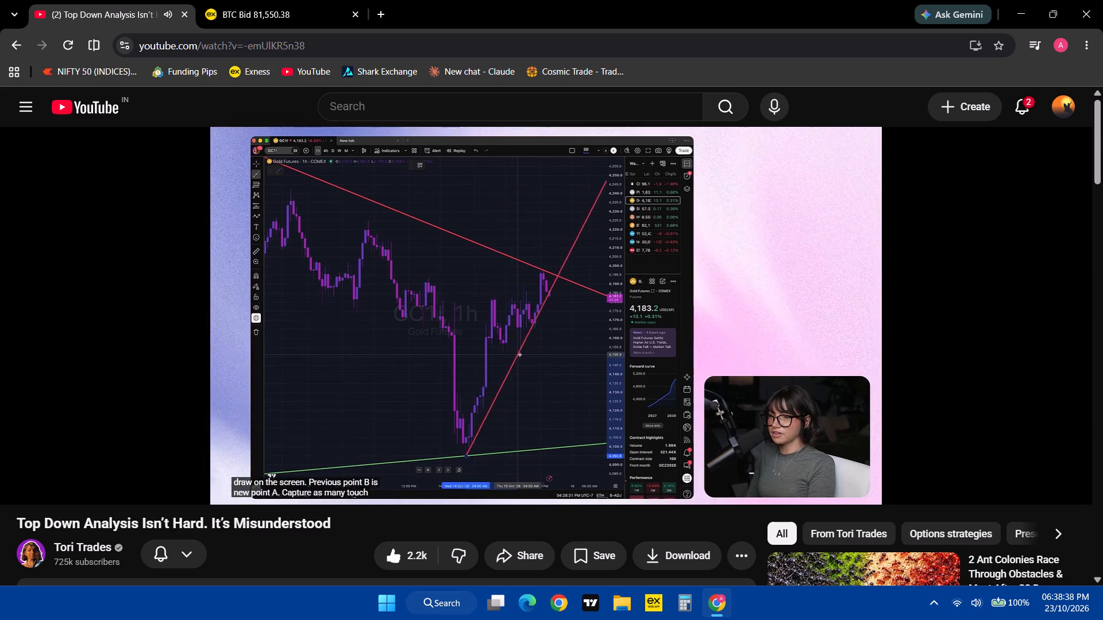
left_click(285, 1)
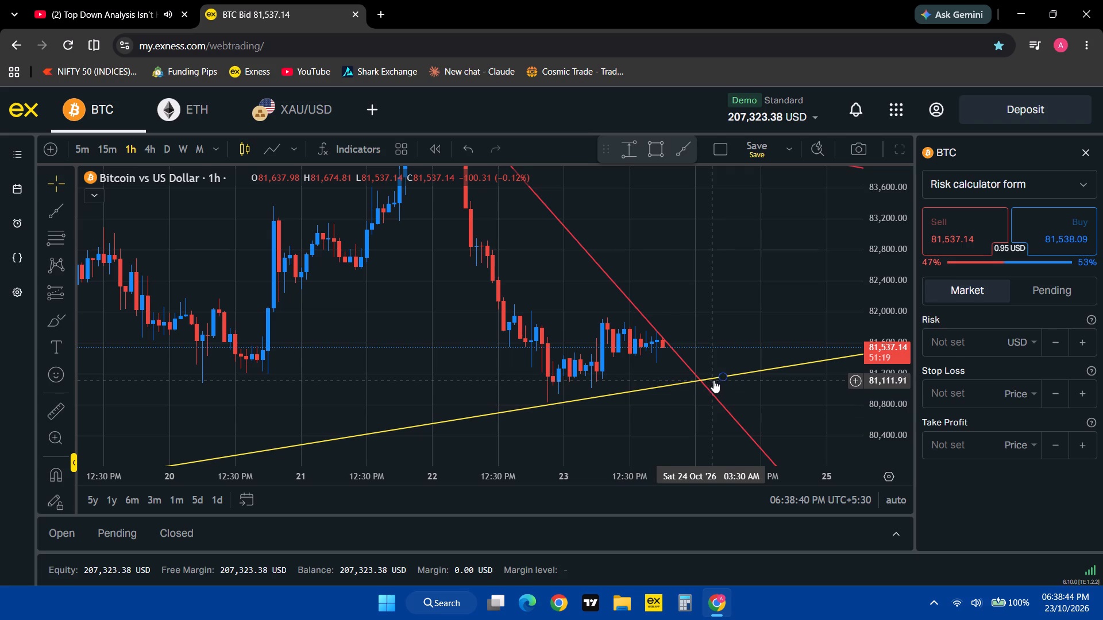
left_click_drag(722, 378, 549, 397)
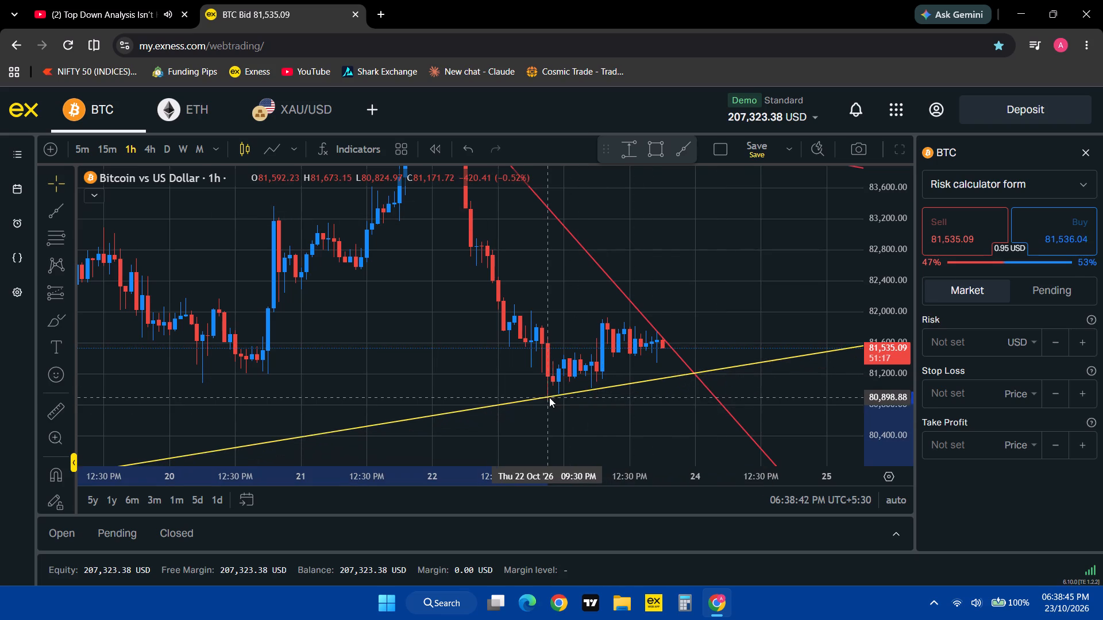
left_click_drag(549, 397, 547, 402)
left_click(444, 371)
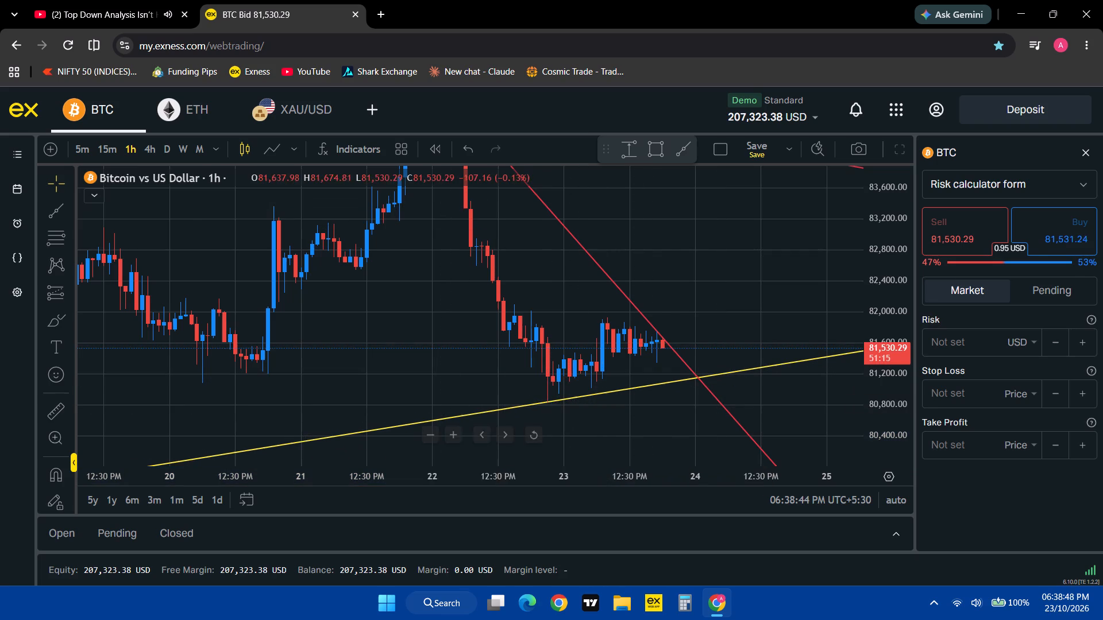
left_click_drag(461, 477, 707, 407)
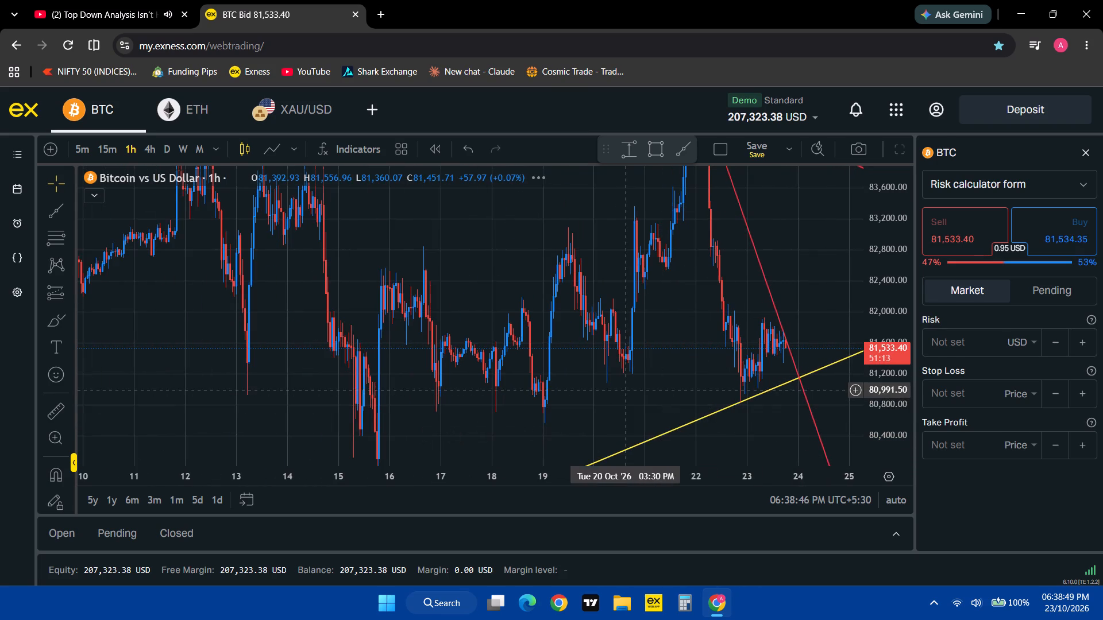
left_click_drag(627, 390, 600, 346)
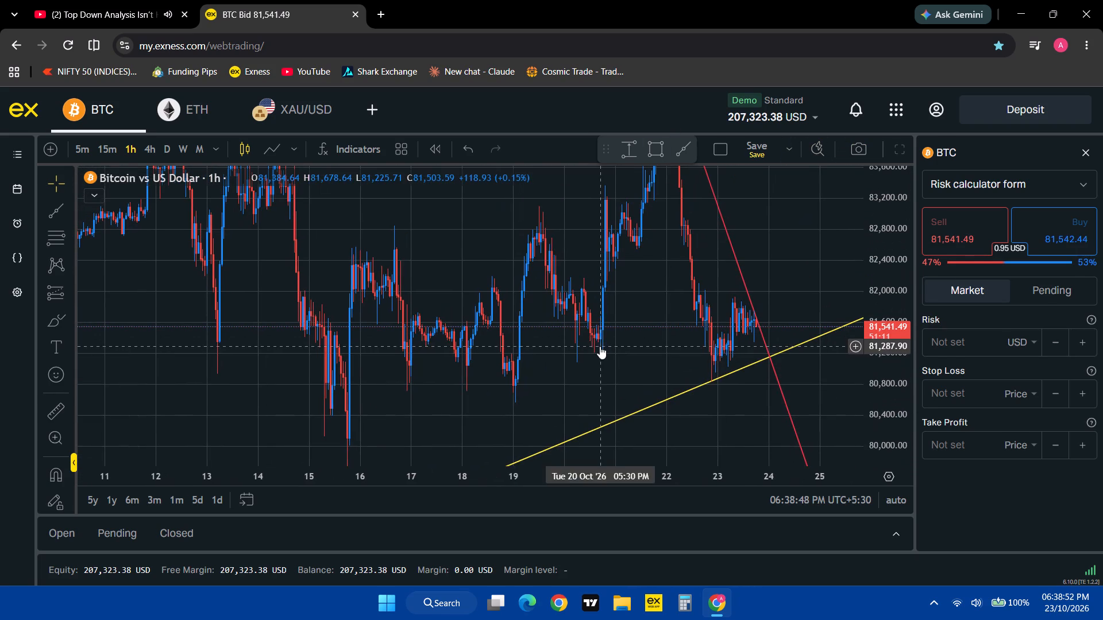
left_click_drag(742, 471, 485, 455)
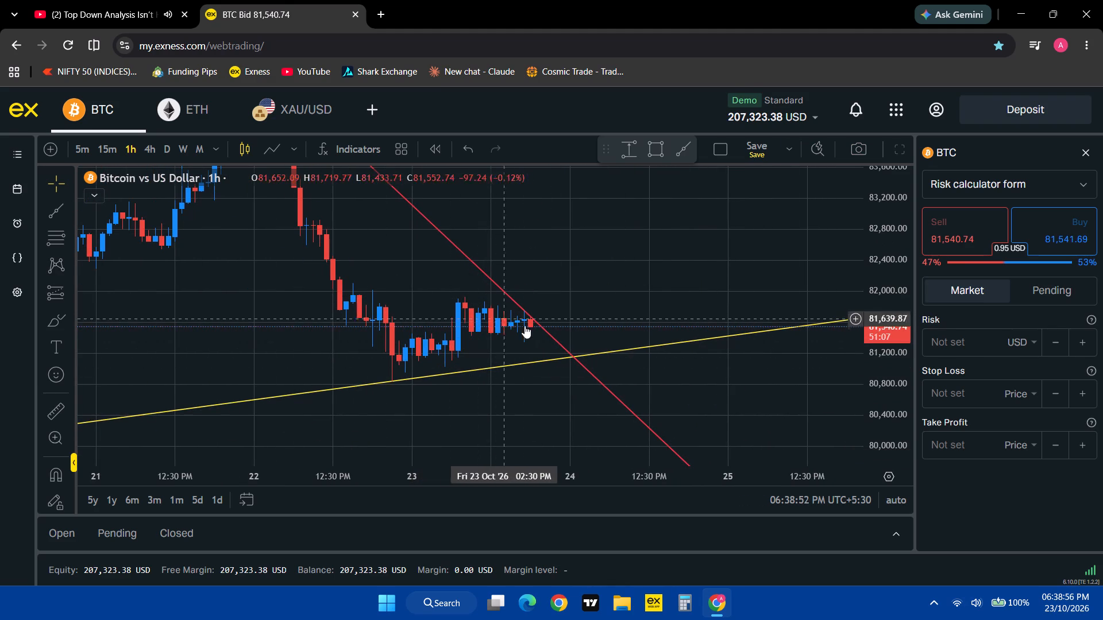
In the YouTube tab, watch the analysis video up to Step 5, and rewind about 45 seconds to replay the 1-hour part.
left_click(140, 0)
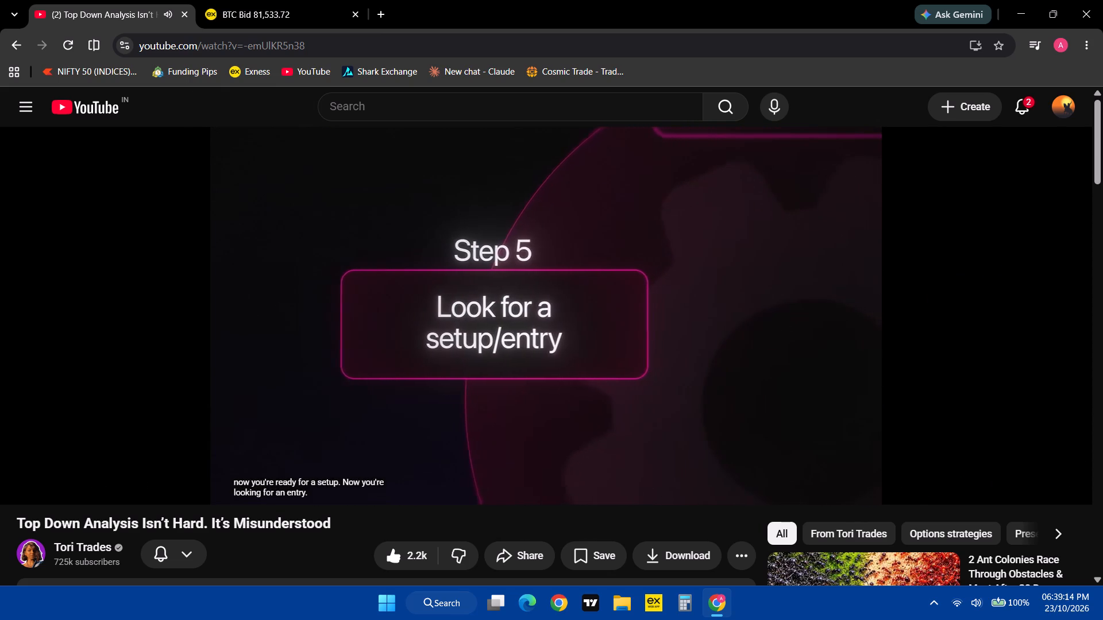
left_click(910, 270)
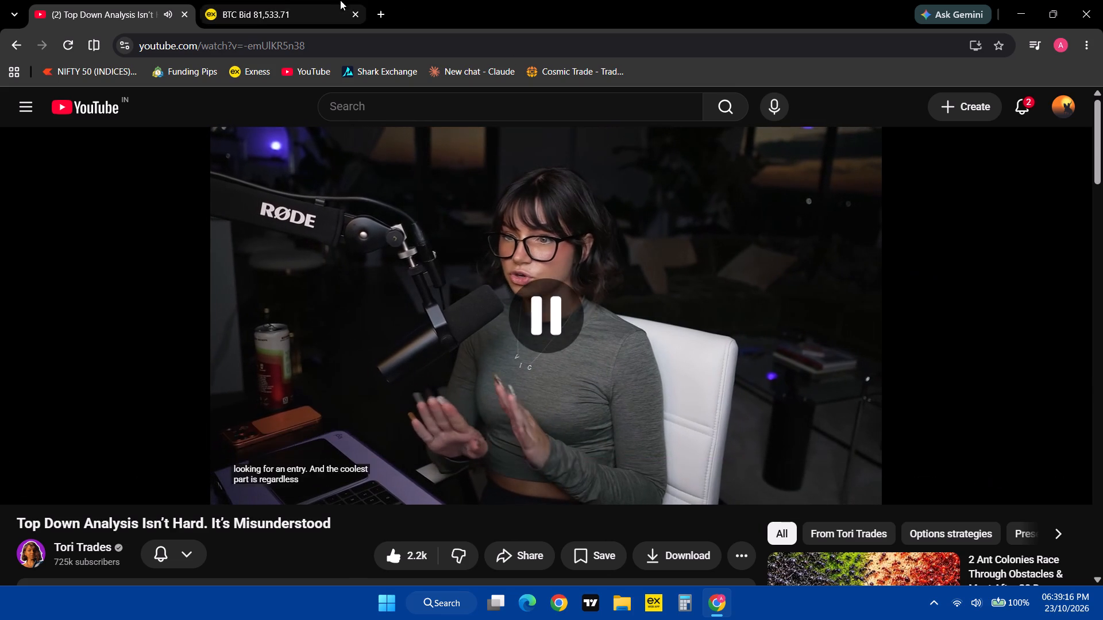
left_click(295, 0)
left_click(116, 0)
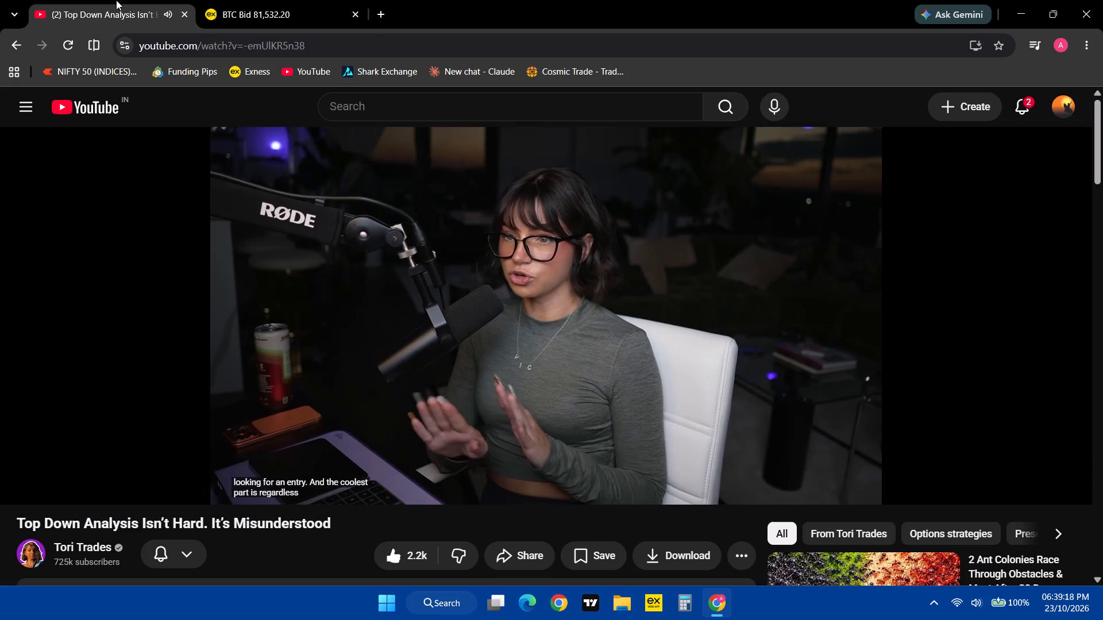
key("Left")
key("Left")
key("Left")
key("Left")
key("Left")
key("Left")
key("Left")
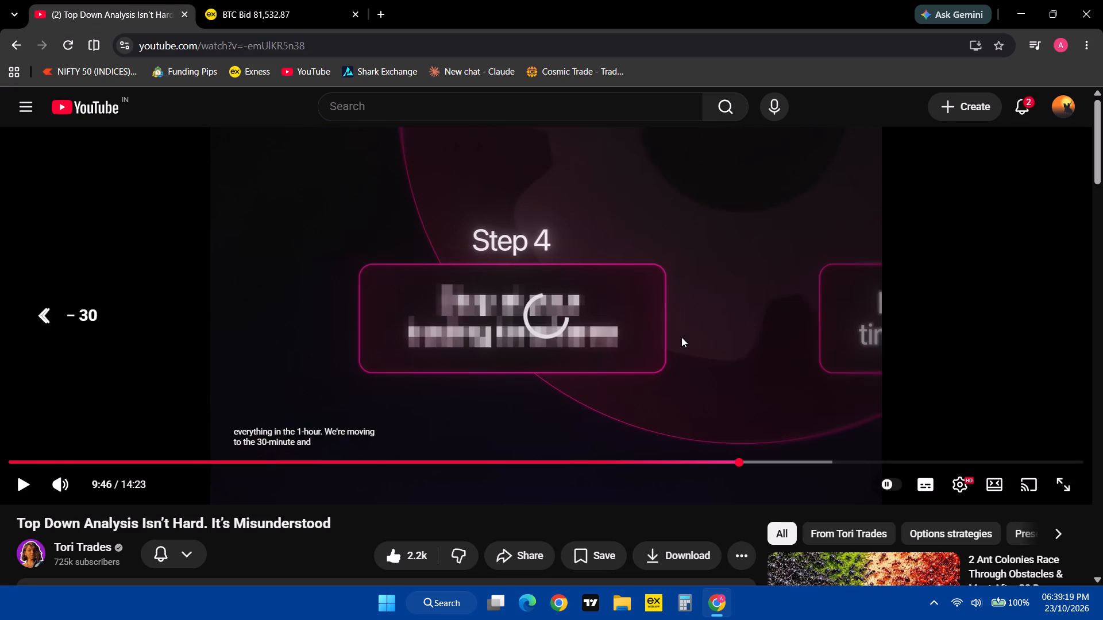
key("Left")
key("Left")
key("space")
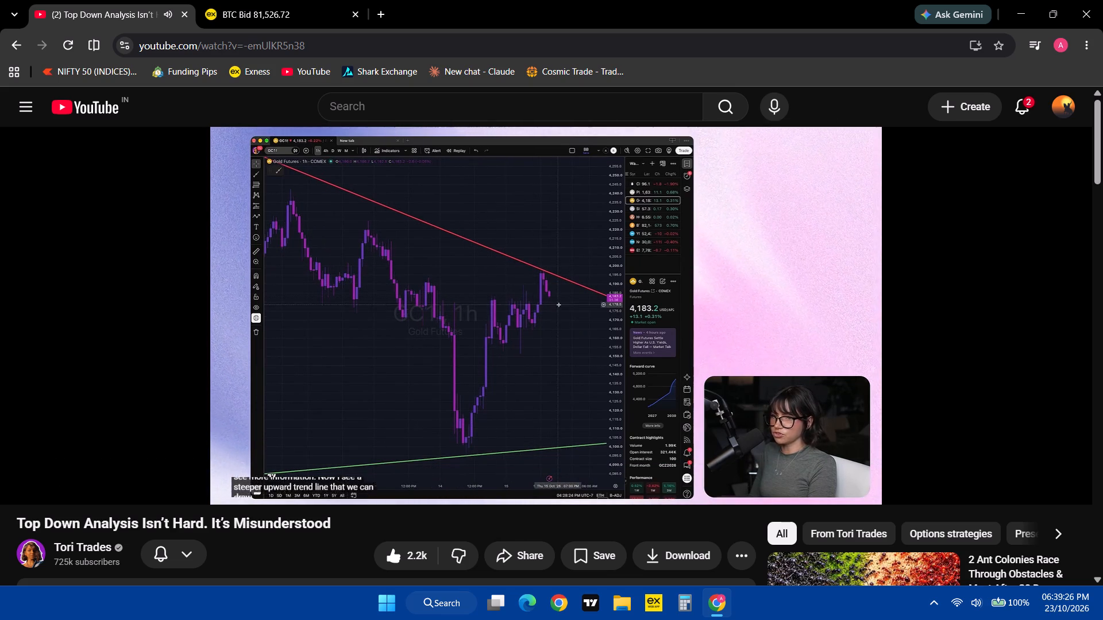
Back on the Exness Bitcoin chart, add the 30-minute interval to the favourite timeframes.
left_click(256, 0)
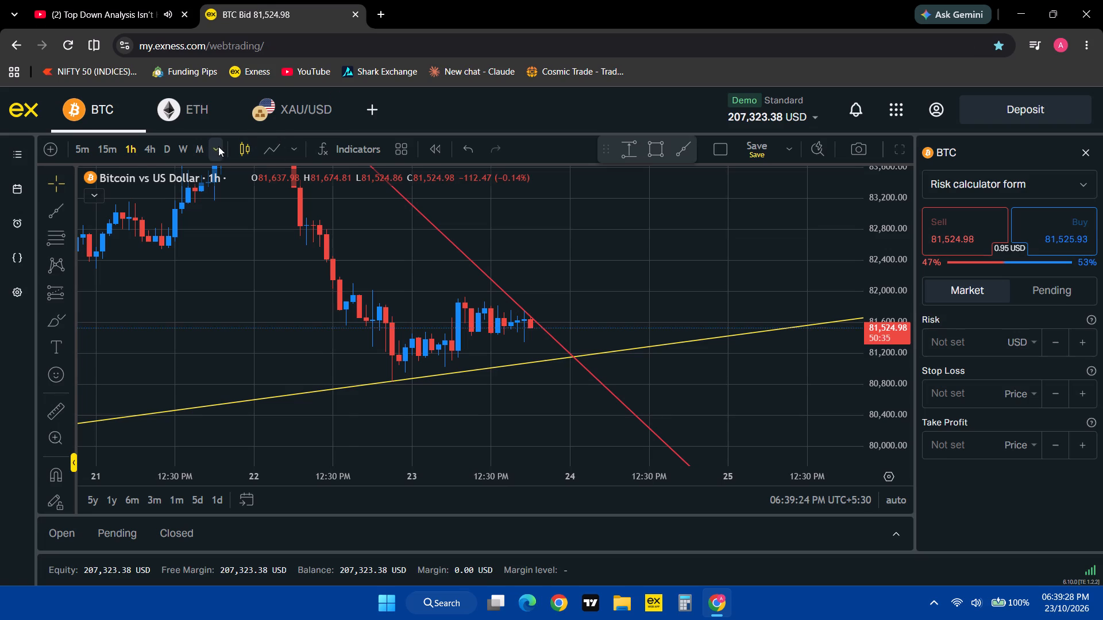
left_click(218, 146)
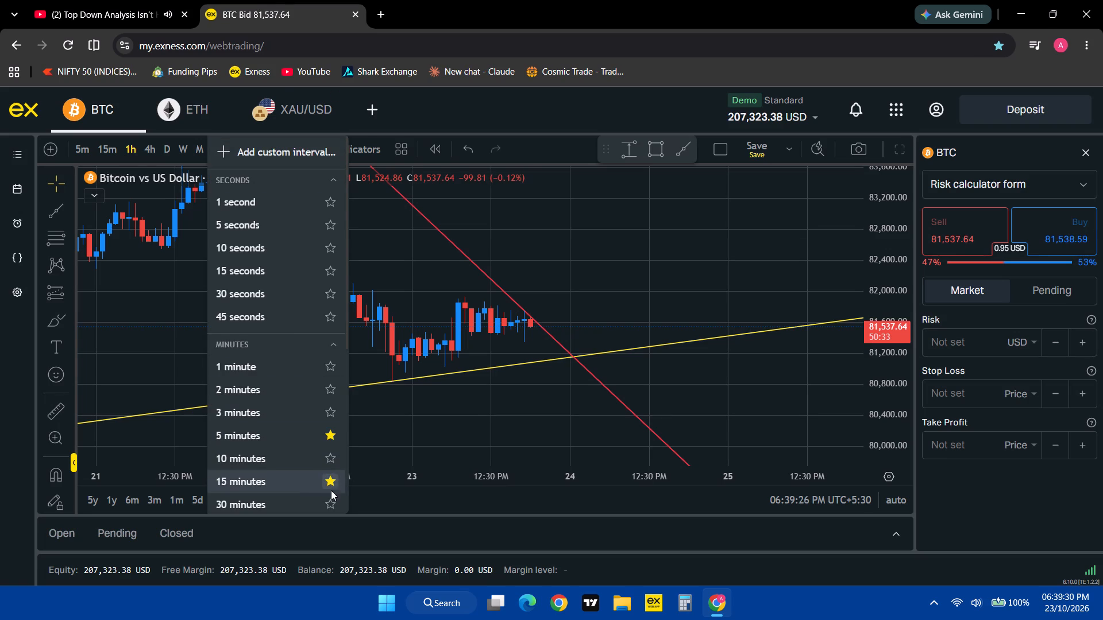
left_click(331, 507)
left_click(601, 323)
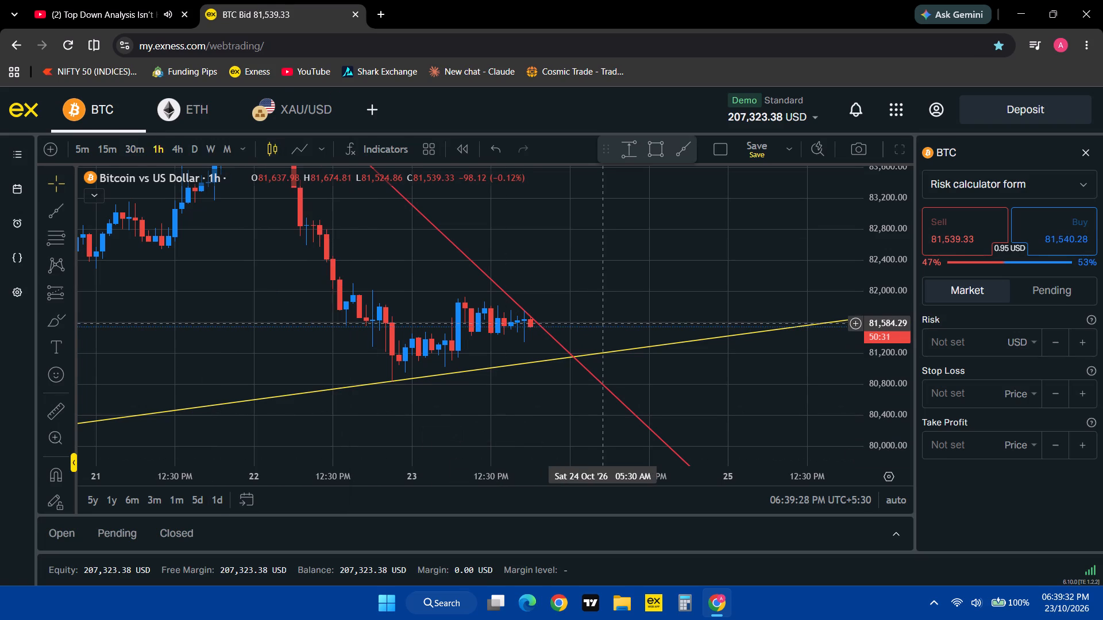
Following the video's 30-minute part, switch the Bitcoin chart to 30 minutes and set the steep red ray's second anchor at 23 October 6:00 PM, about 81,740.
left_click(87, 0)
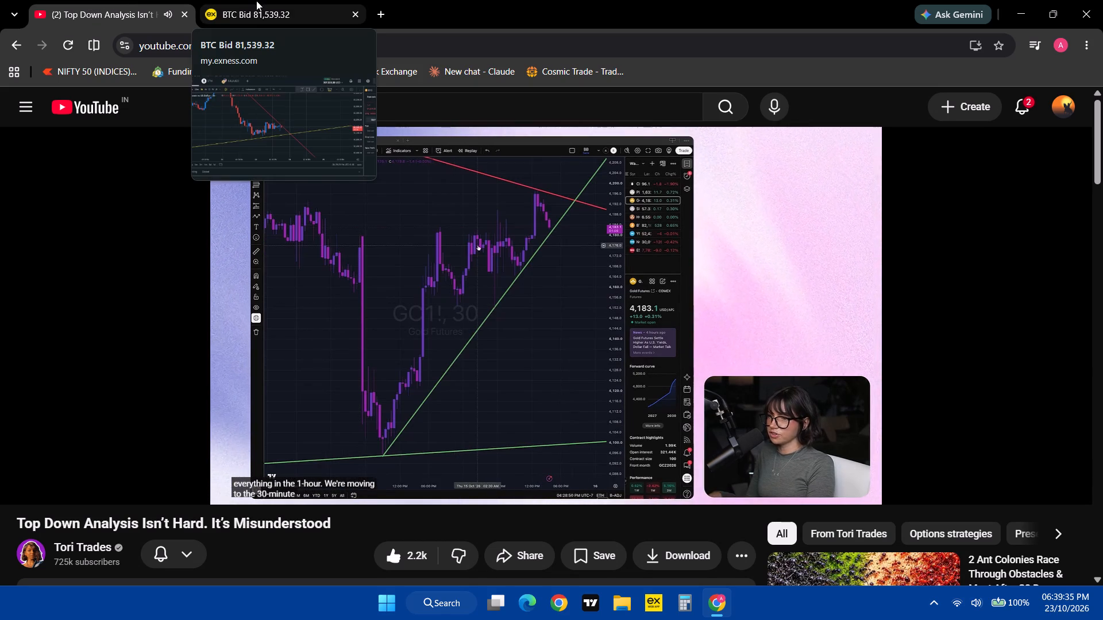
left_click(415, 306)
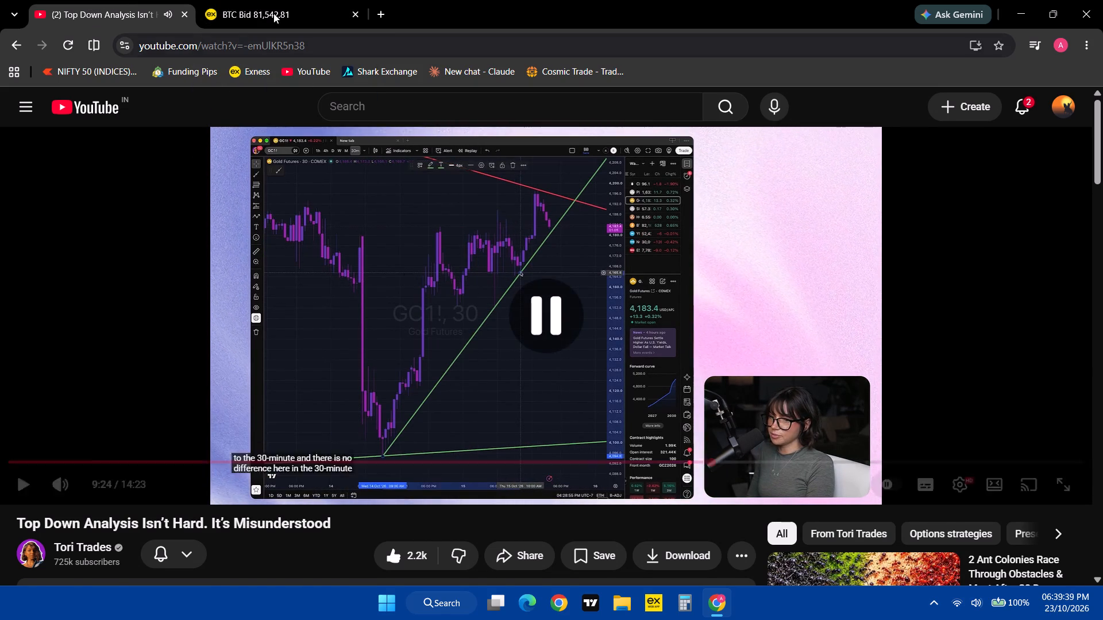
left_click(270, 0)
left_click(134, 150)
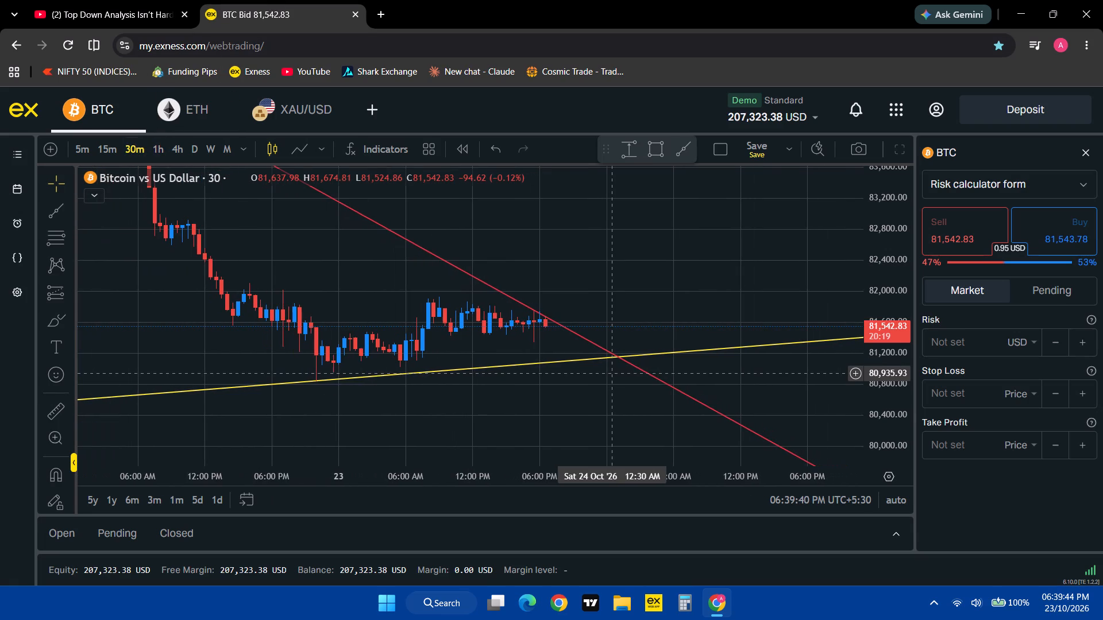
left_click(537, 311)
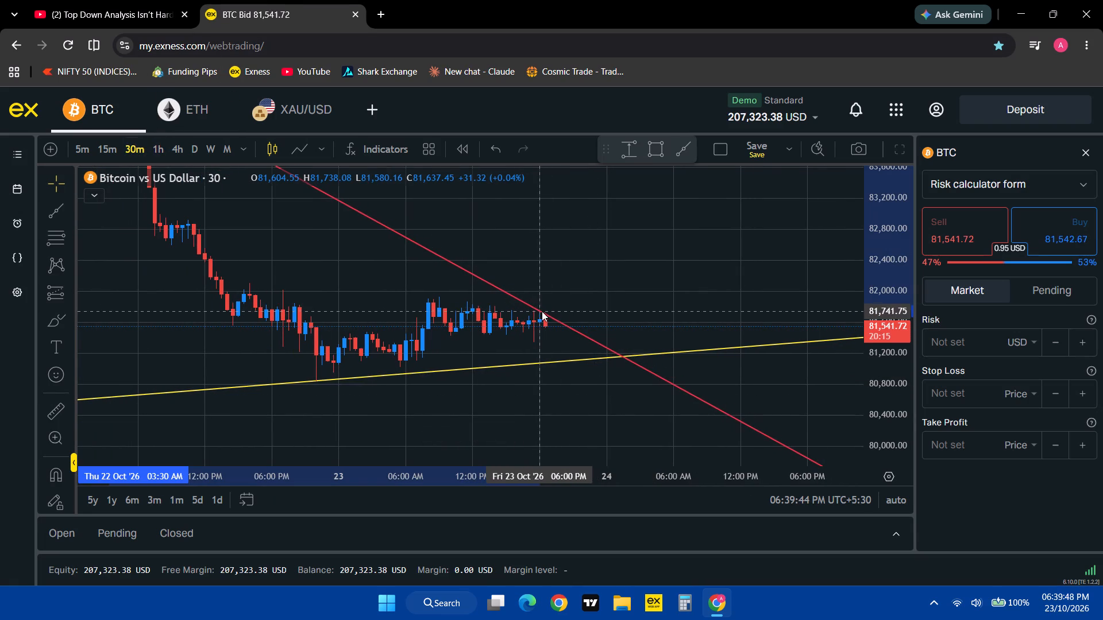
left_click(703, 279)
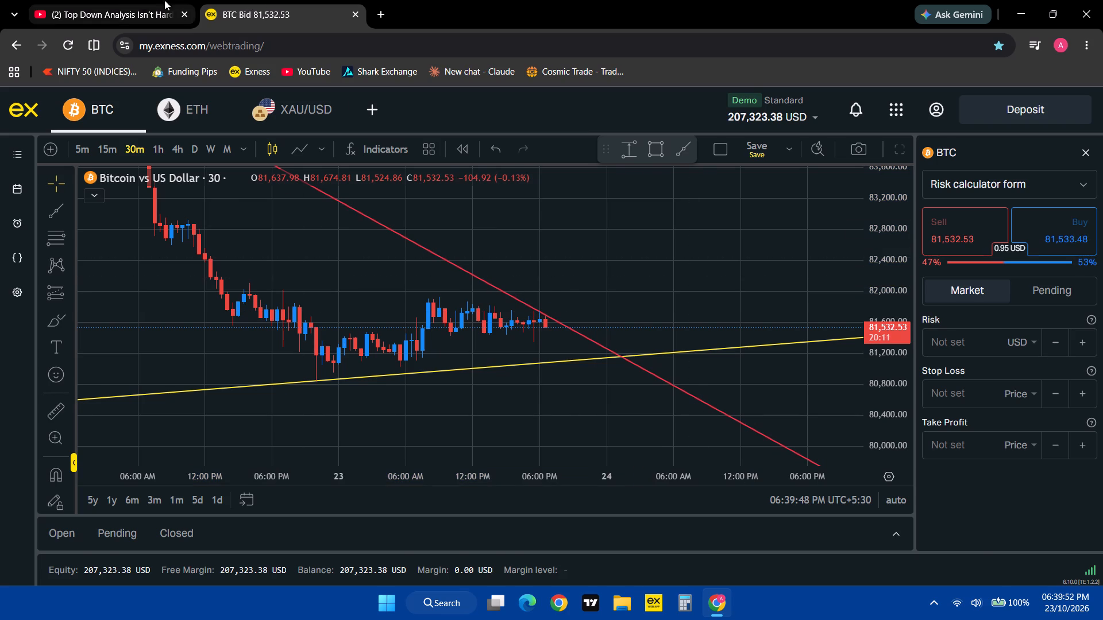
Watch the video's 15-minute trend line example, skipping the advert, and switch the Bitcoin chart to the 15-minute timeframe.
left_click(132, 0)
left_click(812, 280)
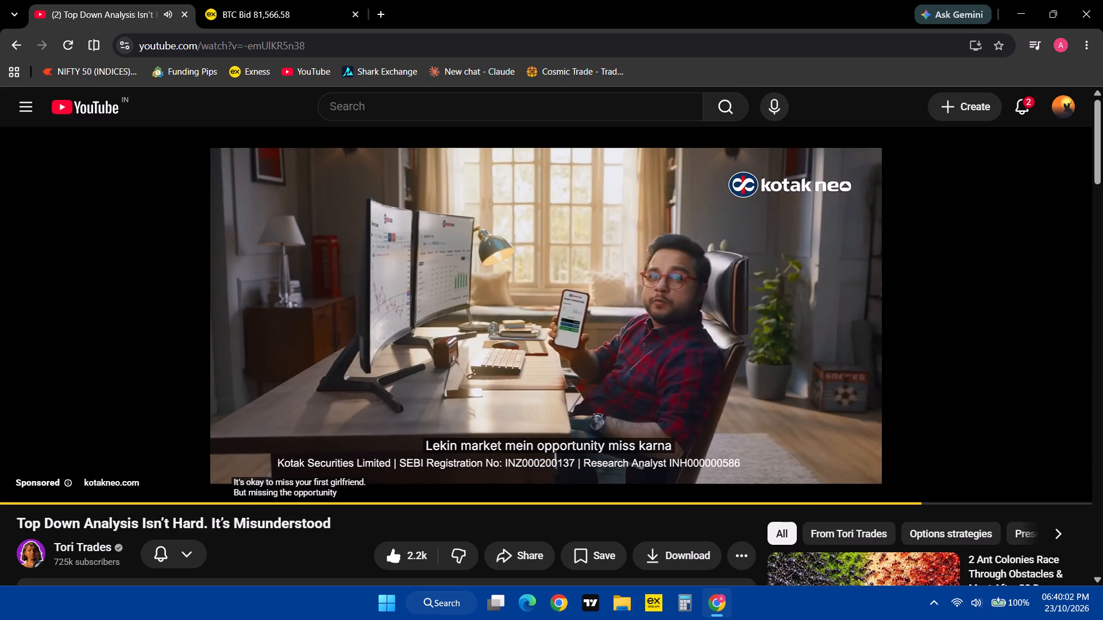
left_click(1052, 433)
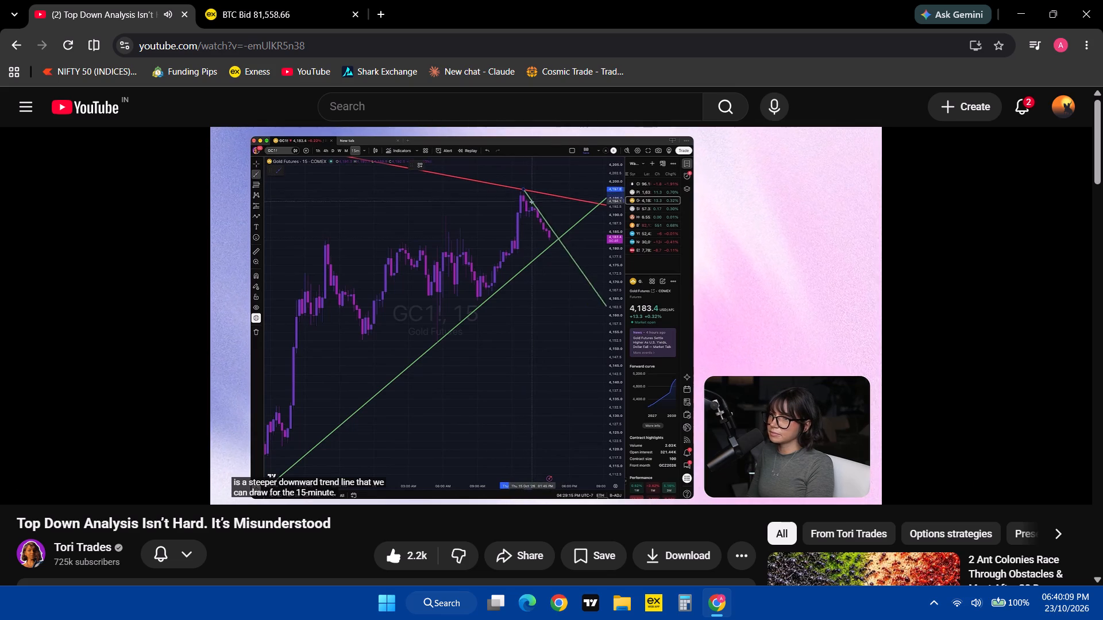
left_click(336, 252)
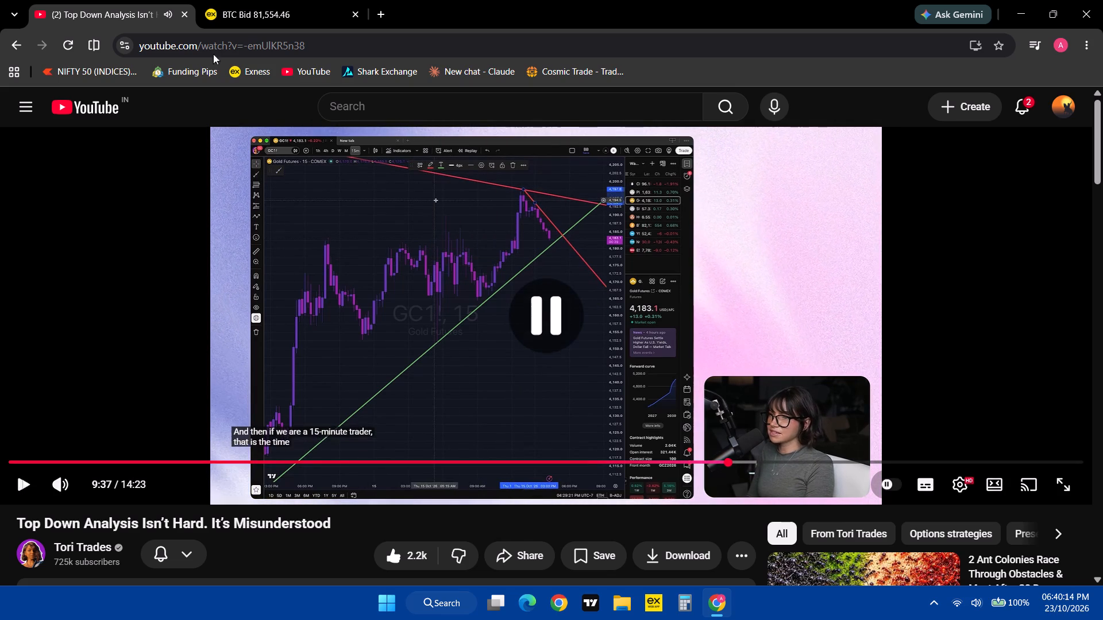
left_click(242, 0)
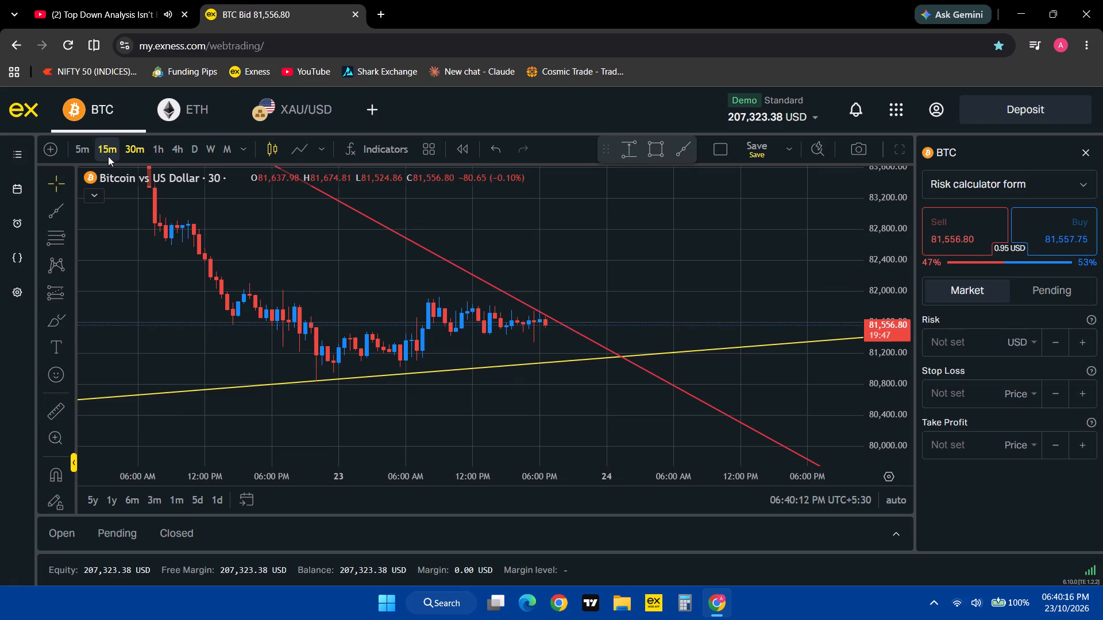
left_click(108, 156)
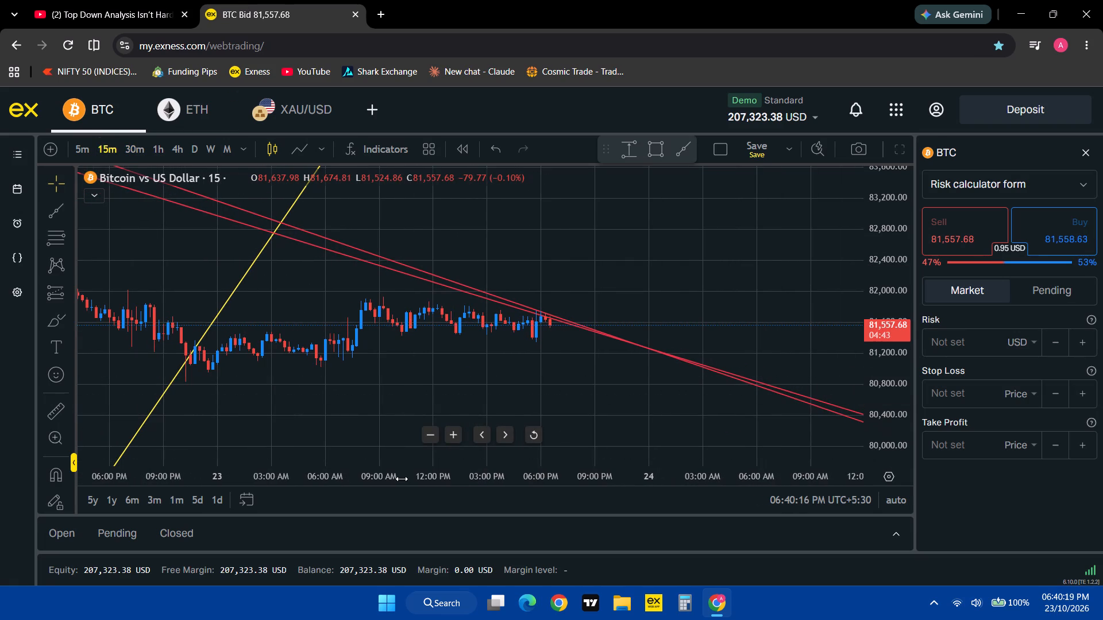
left_click_drag(402, 479, 502, 472)
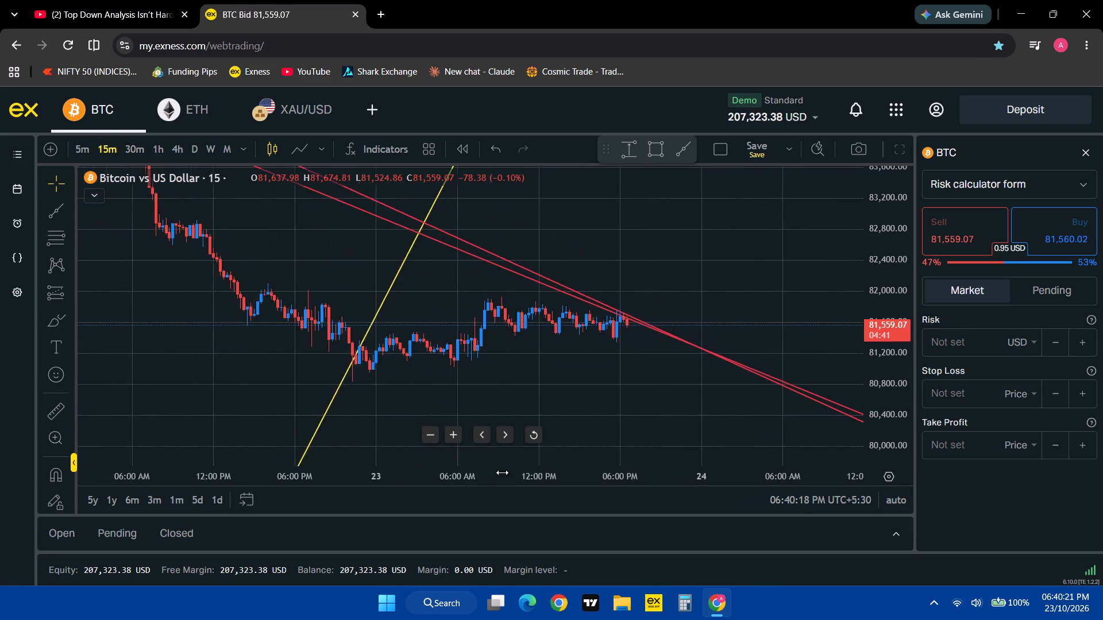
On the 15-minute Bitcoin chart, move the yellow ray's lower anchor onto the swing low late on 22 October, about 80,800.
left_click_drag(502, 472, 415, 455)
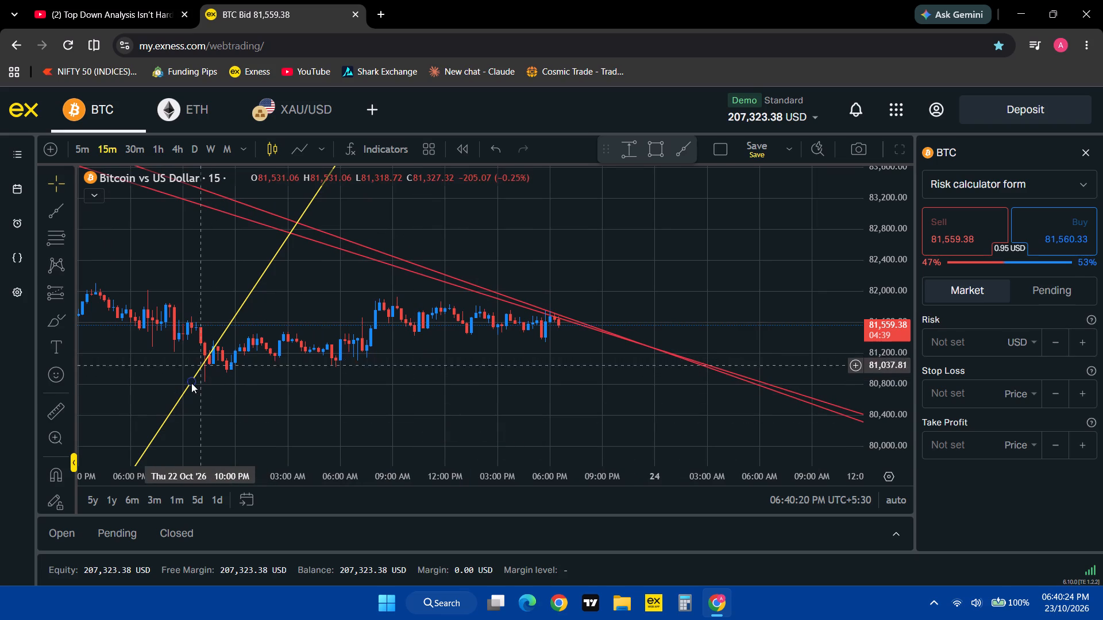
left_click_drag(191, 380, 206, 381)
left_click(388, 379)
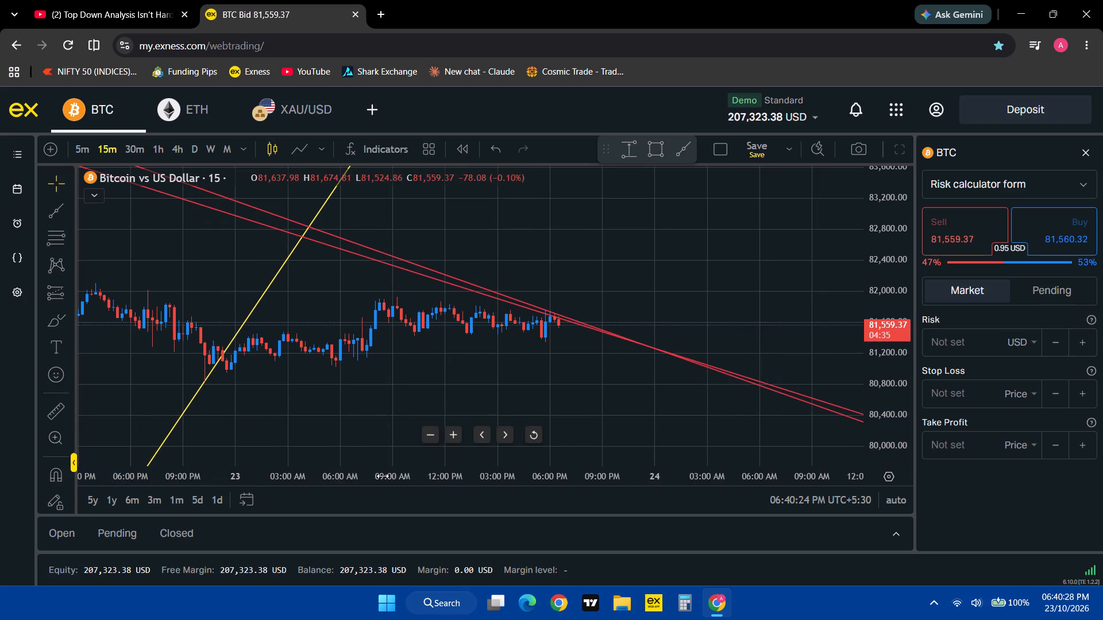
Examine how the yellow and red rays meet Bitcoin's candles on the 15-minute chart, comparing with the 1-hour and 30-minute timeframes.
left_click_drag(383, 476, 697, 490)
left_click_drag(894, 183, 850, 454)
left_click_drag(664, 381, 830, 359)
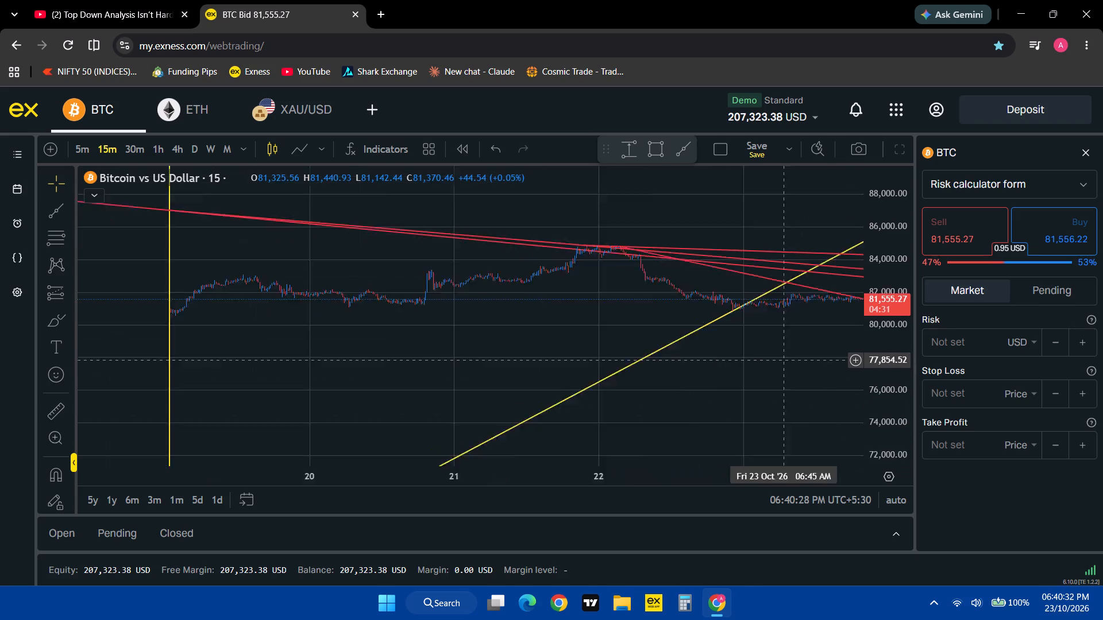
left_click_drag(830, 359, 607, 396)
left_click_drag(646, 479, 402, 451)
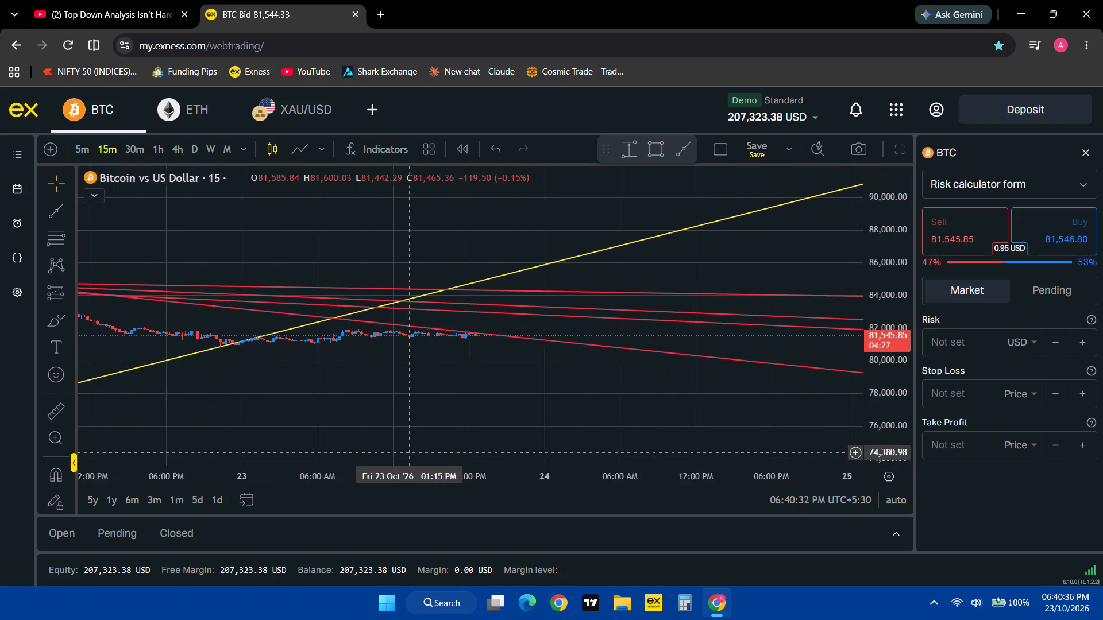
left_click_drag(402, 451, 400, 451)
left_click_drag(884, 420, 845, 12)
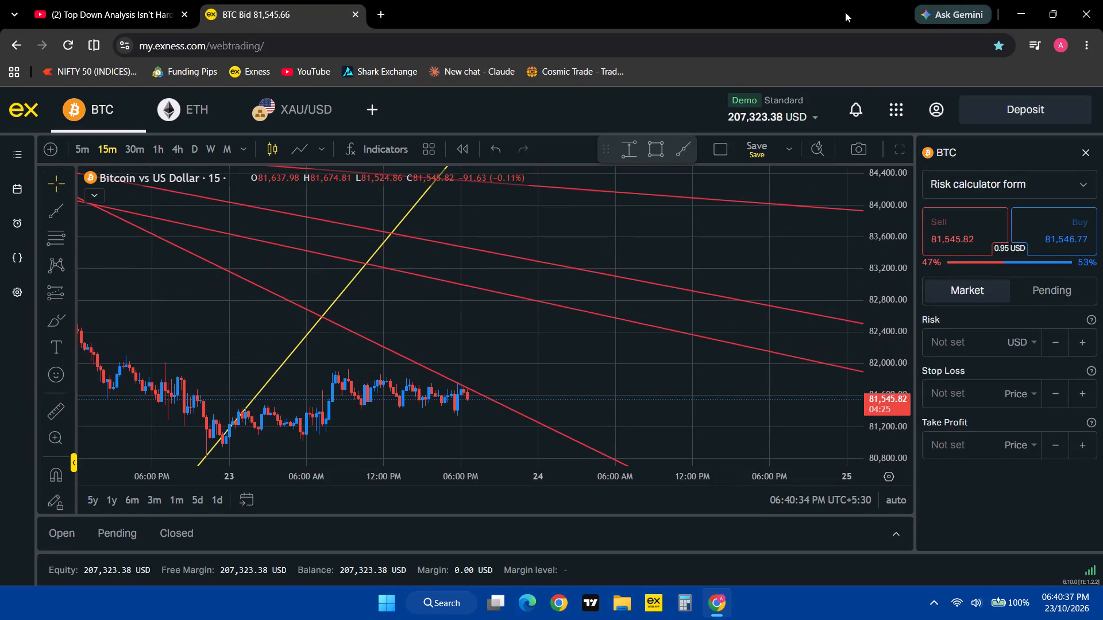
left_click_drag(888, 360, 901, 278)
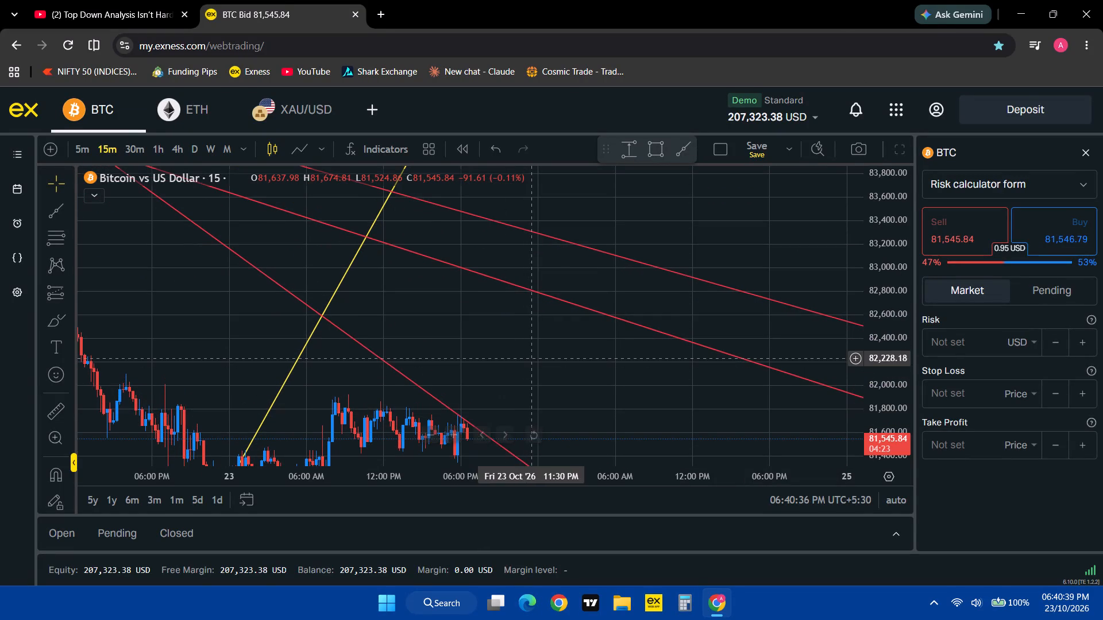
left_click_drag(531, 358, 819, 255)
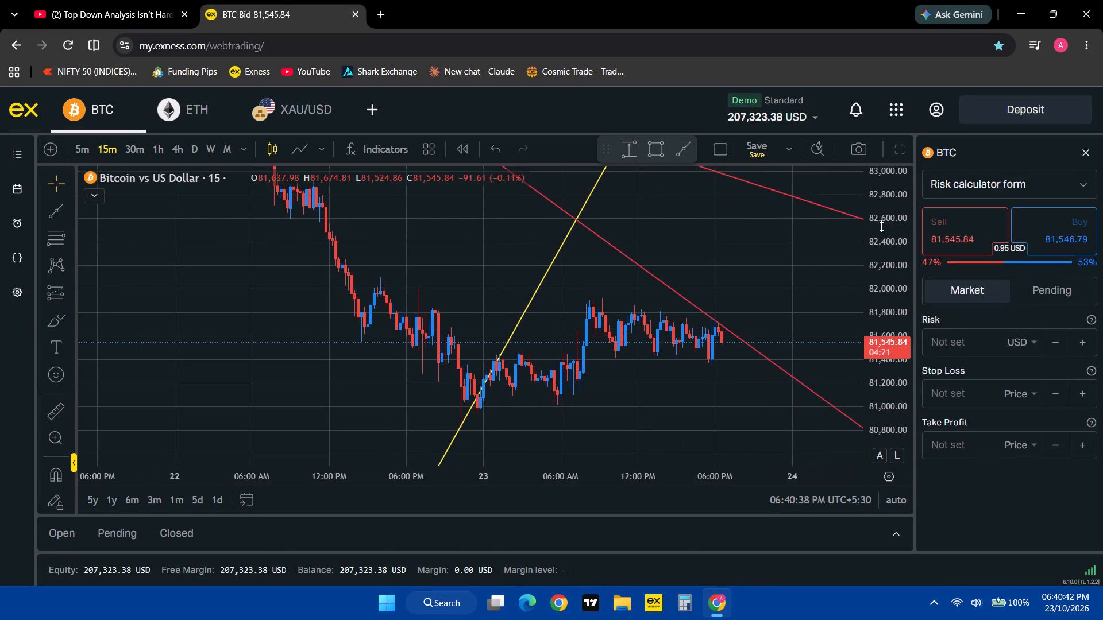
left_click_drag(881, 226, 865, 332)
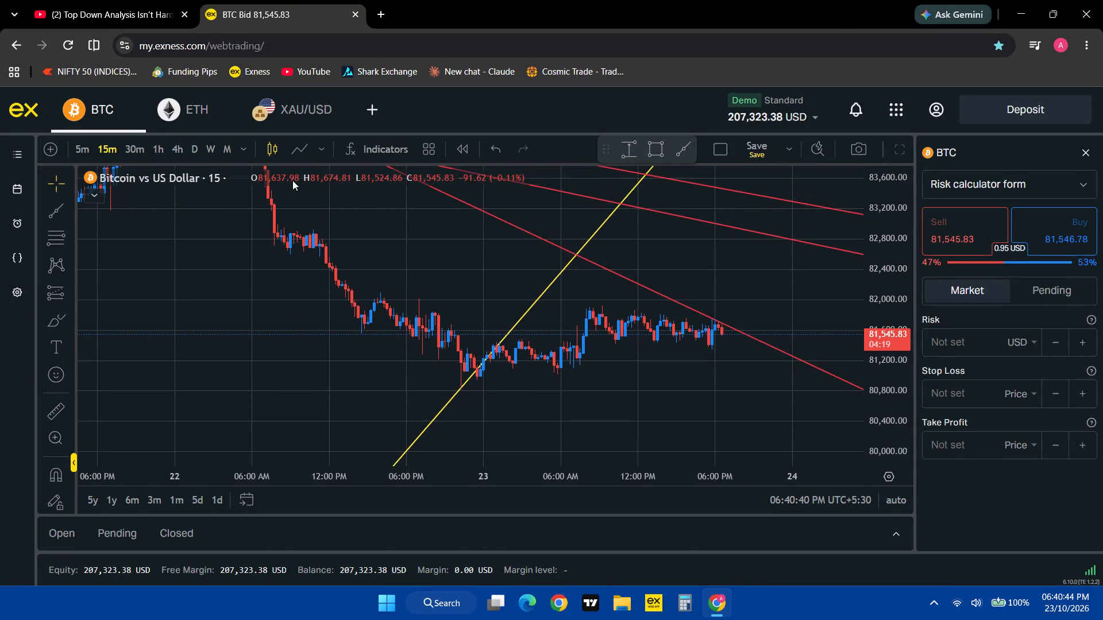
left_click(157, 149)
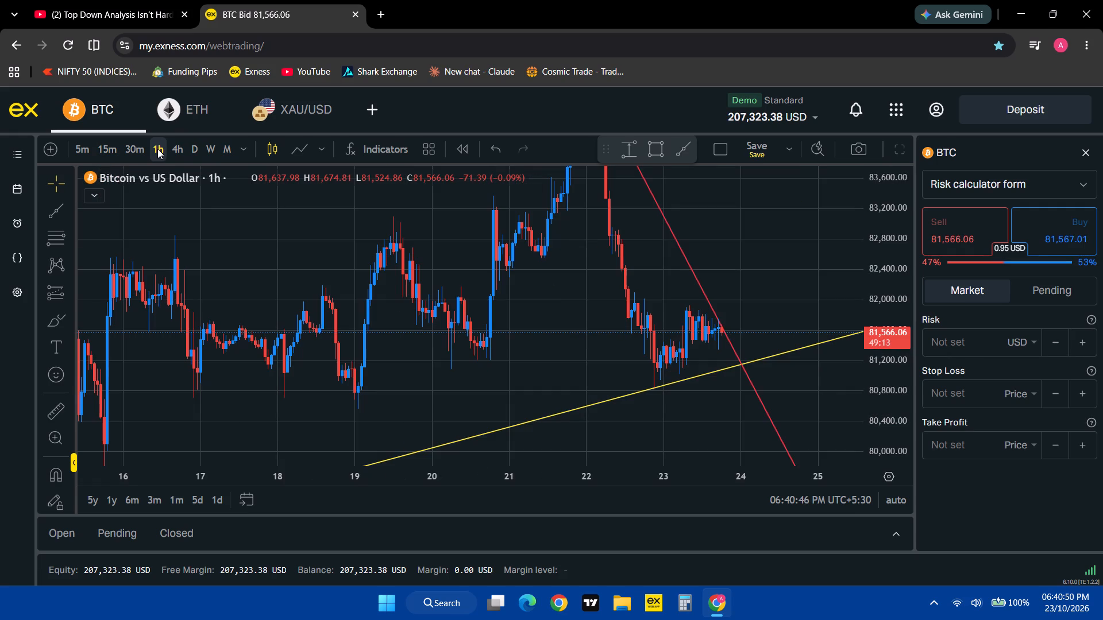
left_click(129, 144)
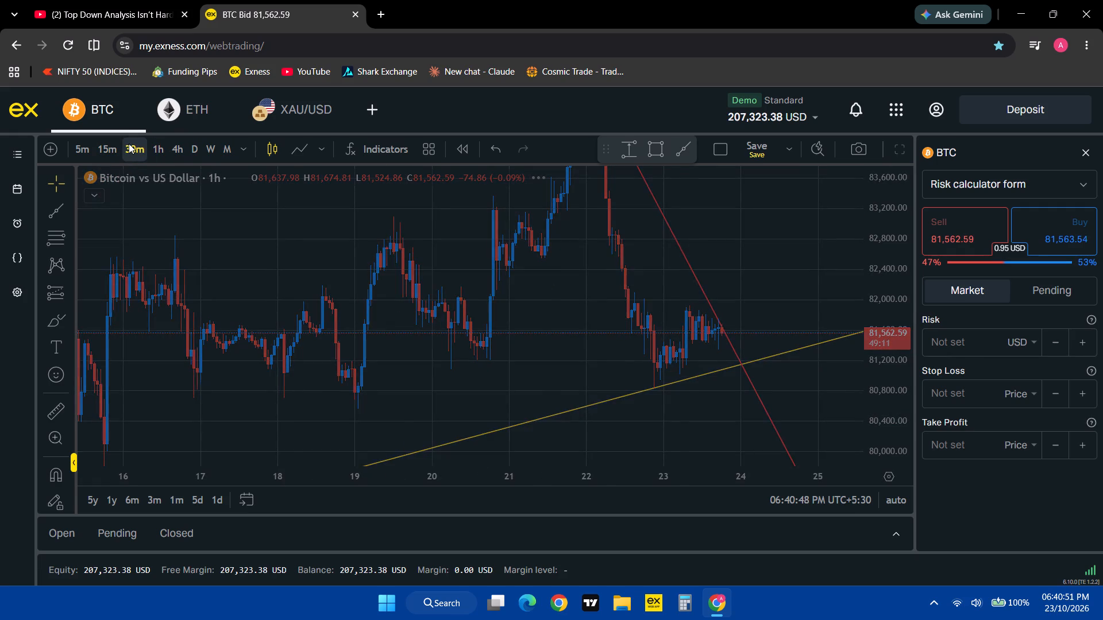
left_click(105, 144)
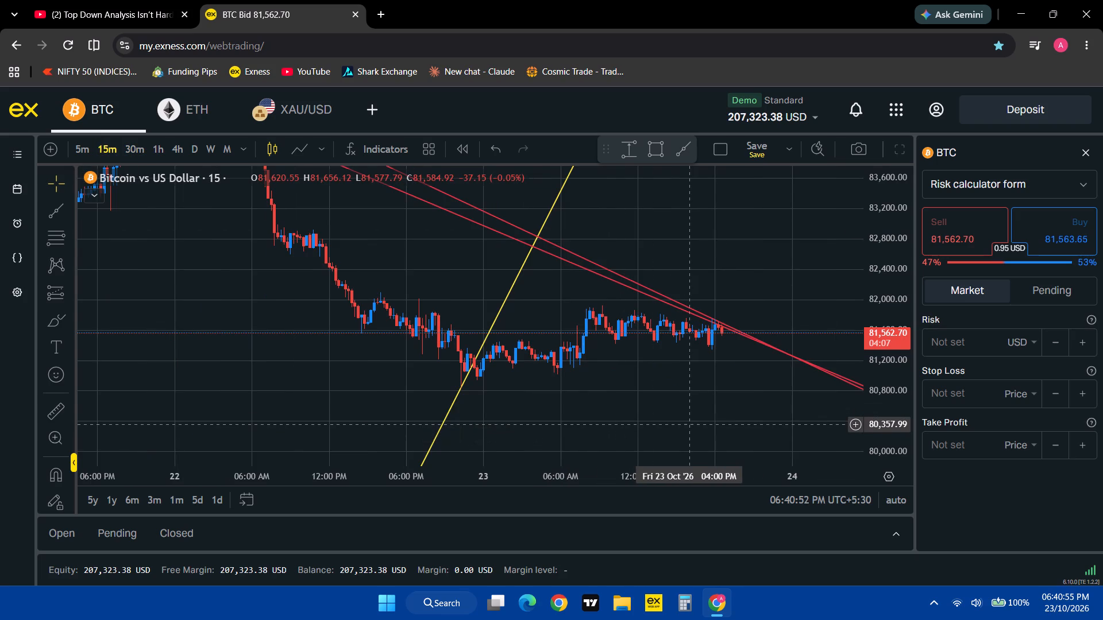
left_click_drag(773, 420, 704, 403)
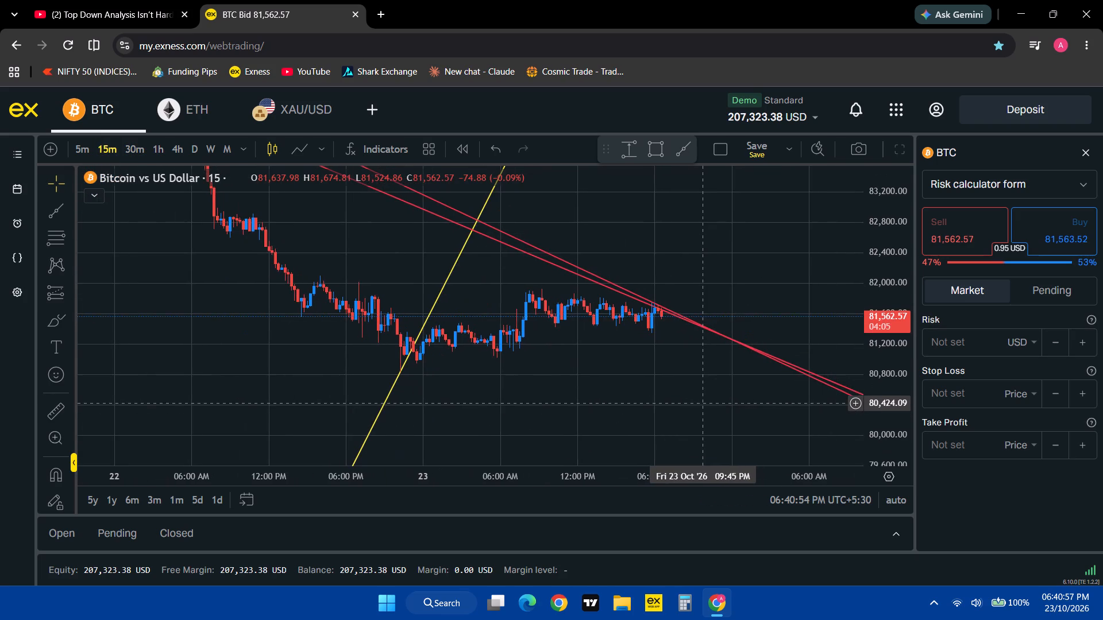
left_click_drag(704, 403, 700, 412)
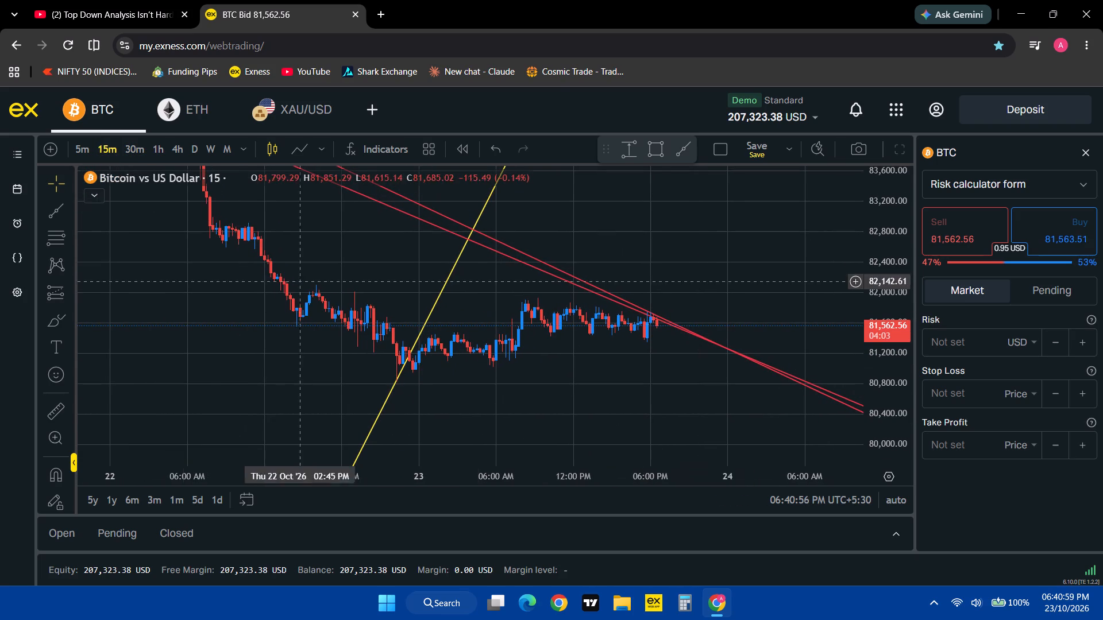
Switch to the YouTube tab and resume the analysis video at its 15-minute trader part.
left_click(128, 0)
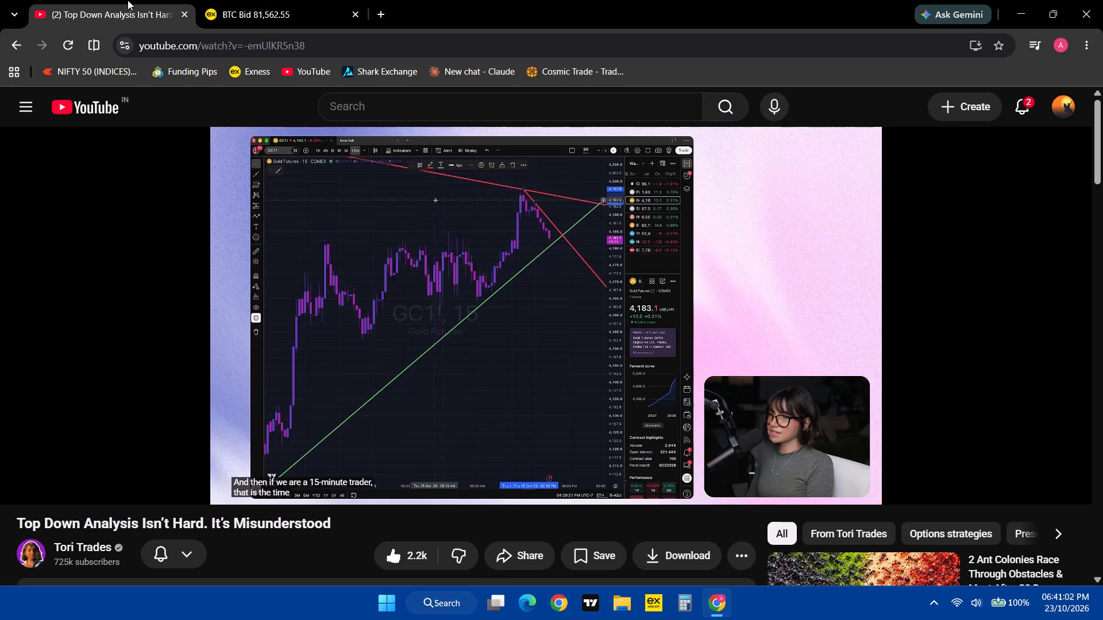
left_click(801, 346)
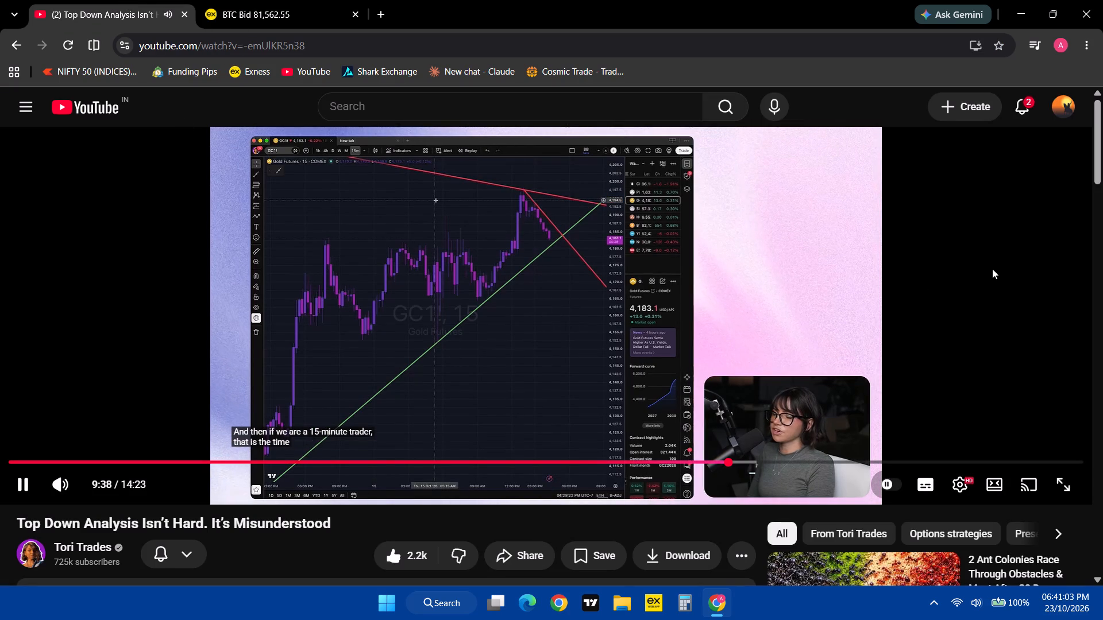
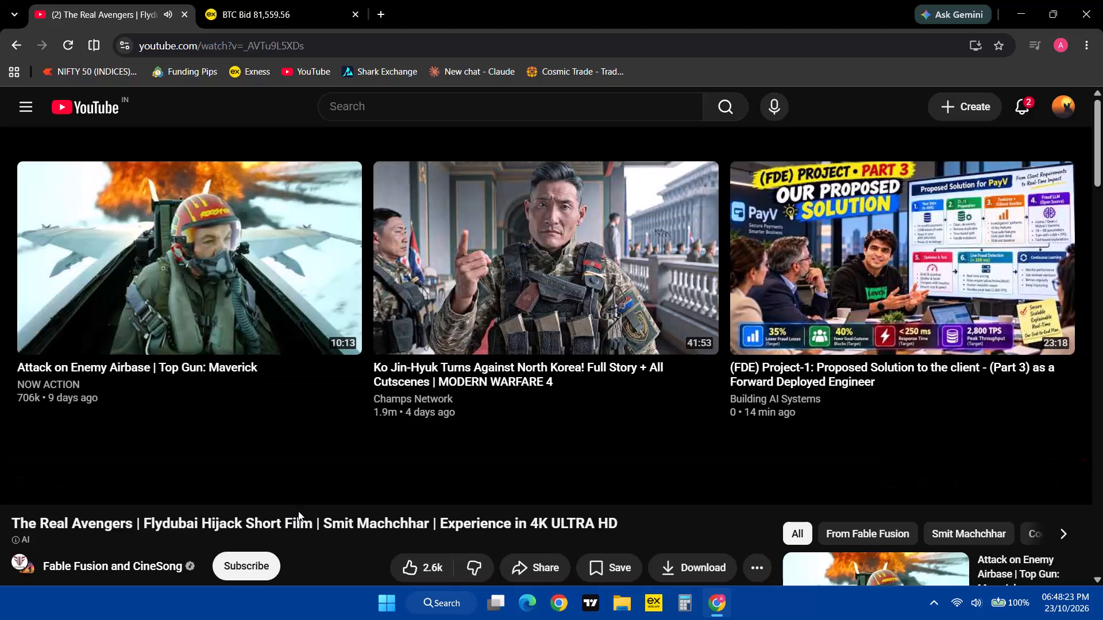
Like the short film "The Real Avengers | Flydubai Hijack Short Film".
left_click(412, 562)
In the film's comments, expand the replies to "One prayed to take lives and the other prayed to save lives" and like that comment.
scroll(412, 562, "down", 2)
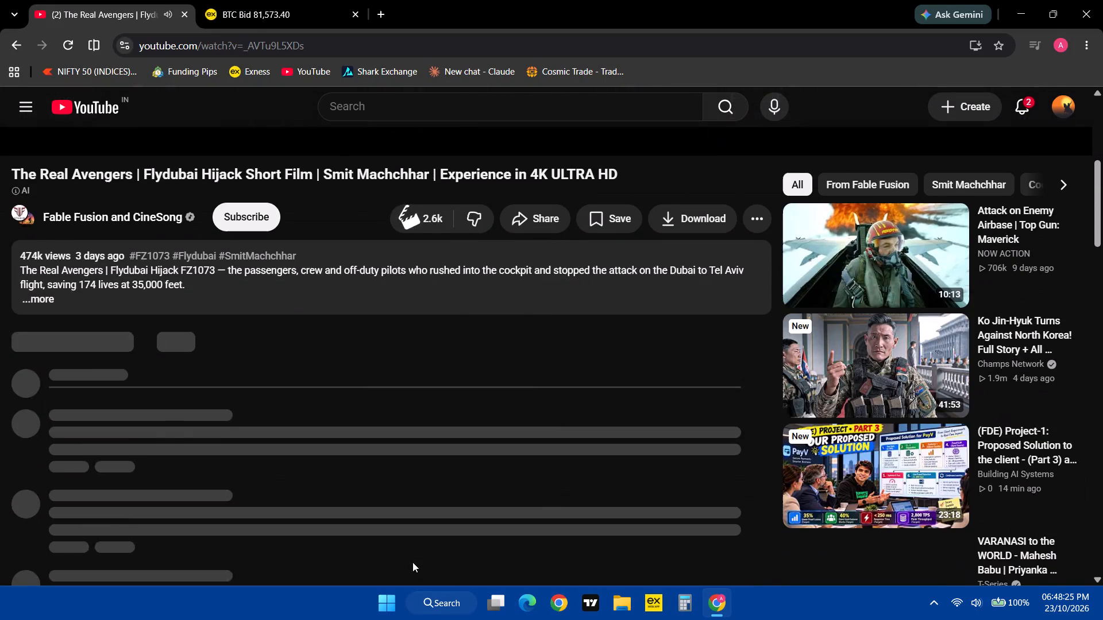
scroll(412, 562, "down", 1)
scroll(472, 445, "down", 3)
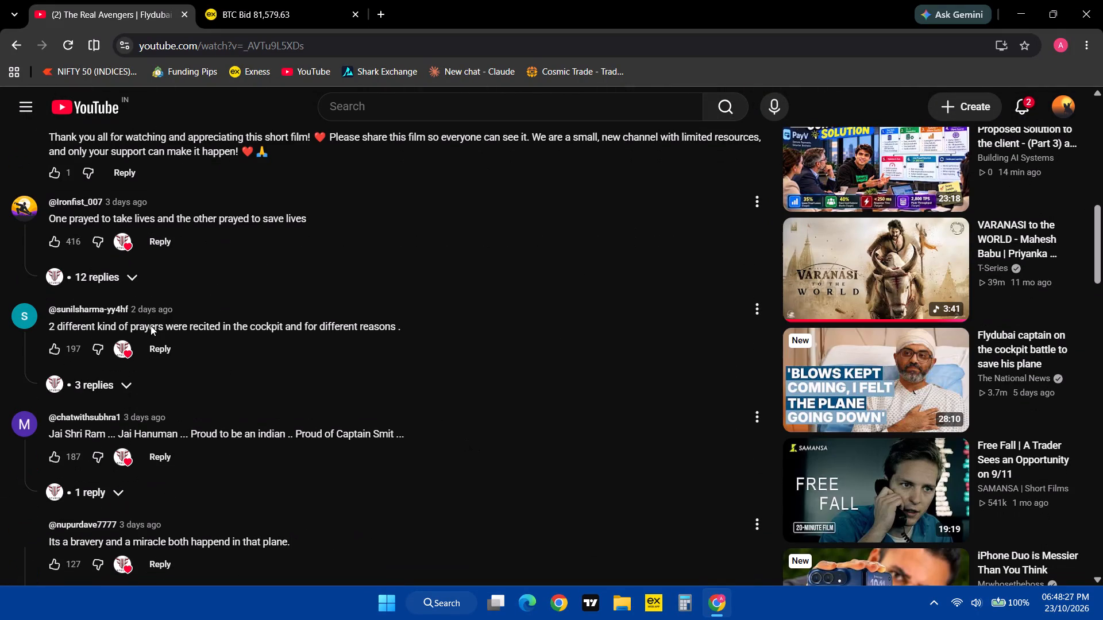
left_click(83, 268)
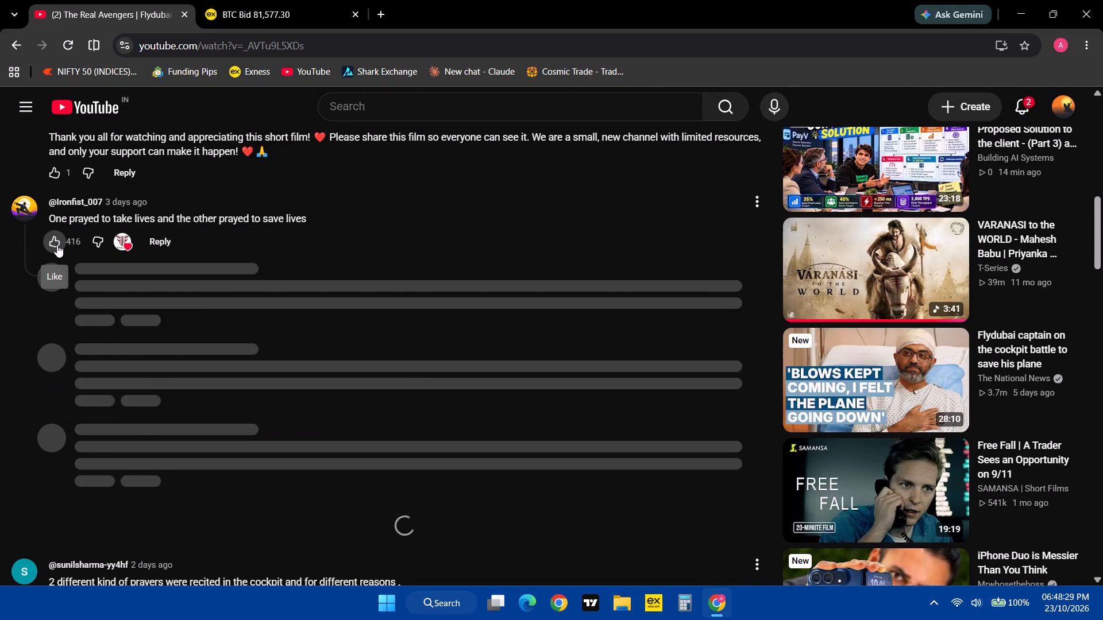
left_click(57, 245)
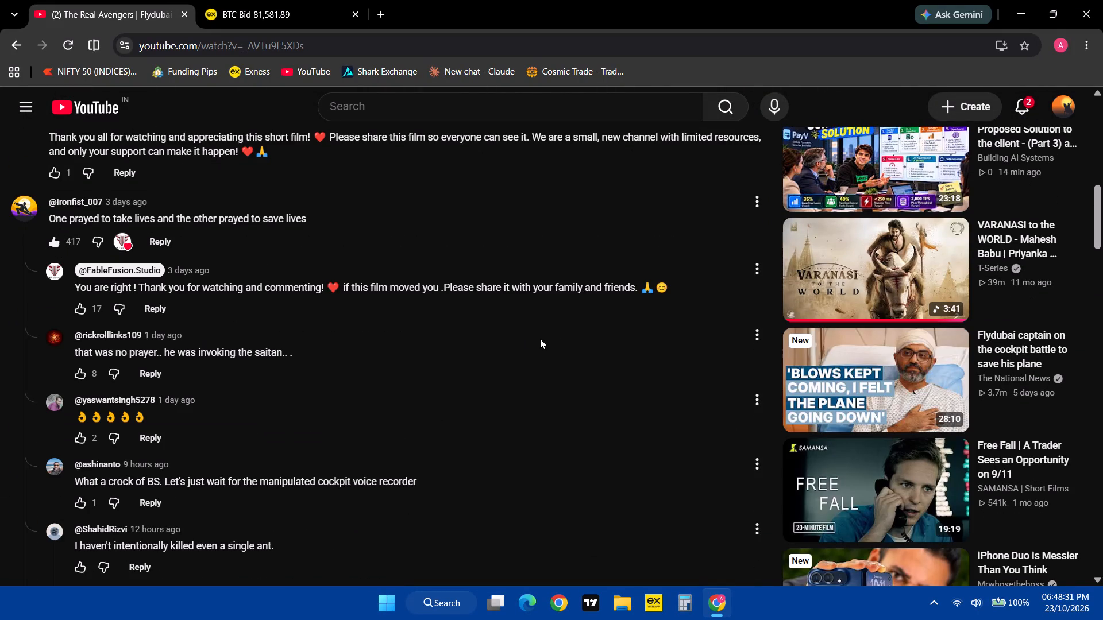
In that thread, like the reply "that was no prayer.." and dislike the reply about the manipulated cockpit voice recorder.
scroll(540, 339, "down", 1)
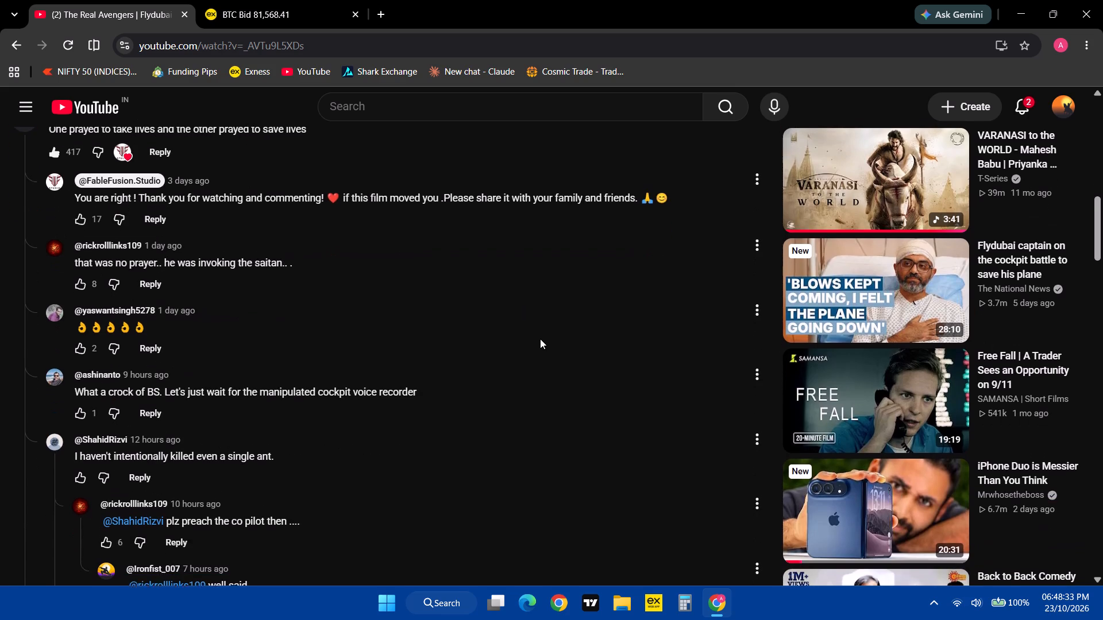
scroll(540, 339, "down", 1)
left_click(81, 285)
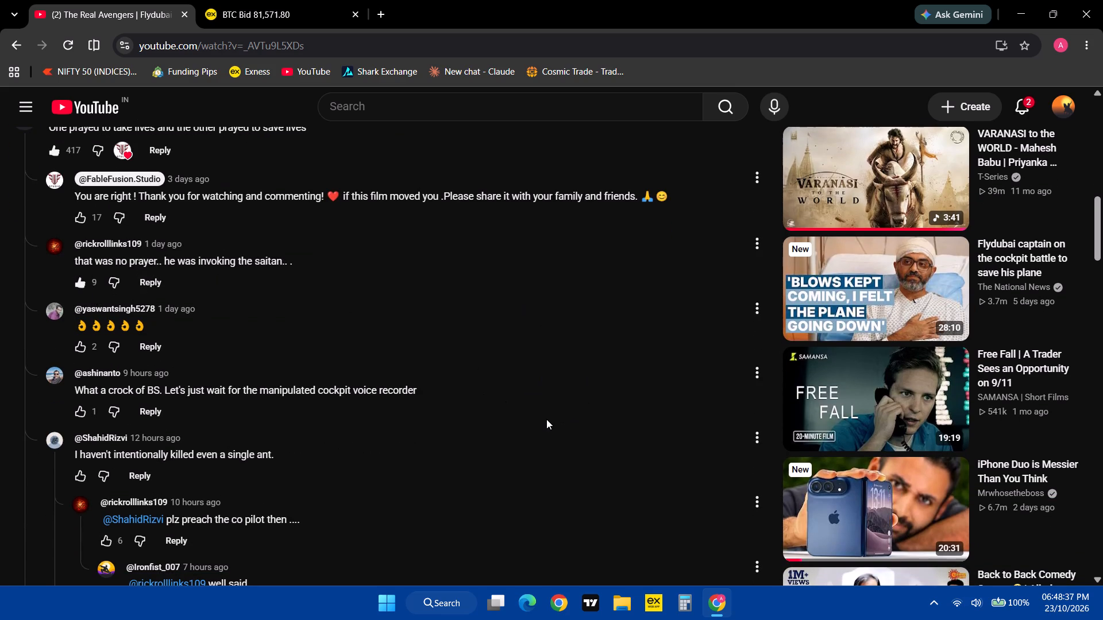
scroll(546, 419, "down", 1)
left_click(105, 295)
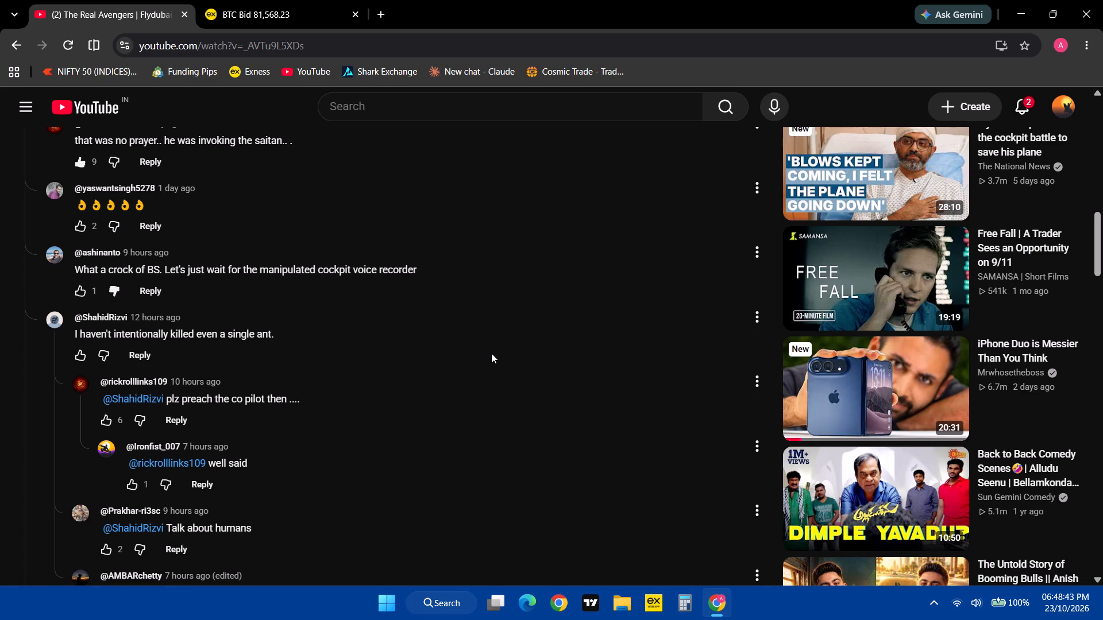
Like the nested replies "well said", "plz preach the co pilot then", "Talk about humans" and the one about following religion blindly.
scroll(491, 353, "down", 1)
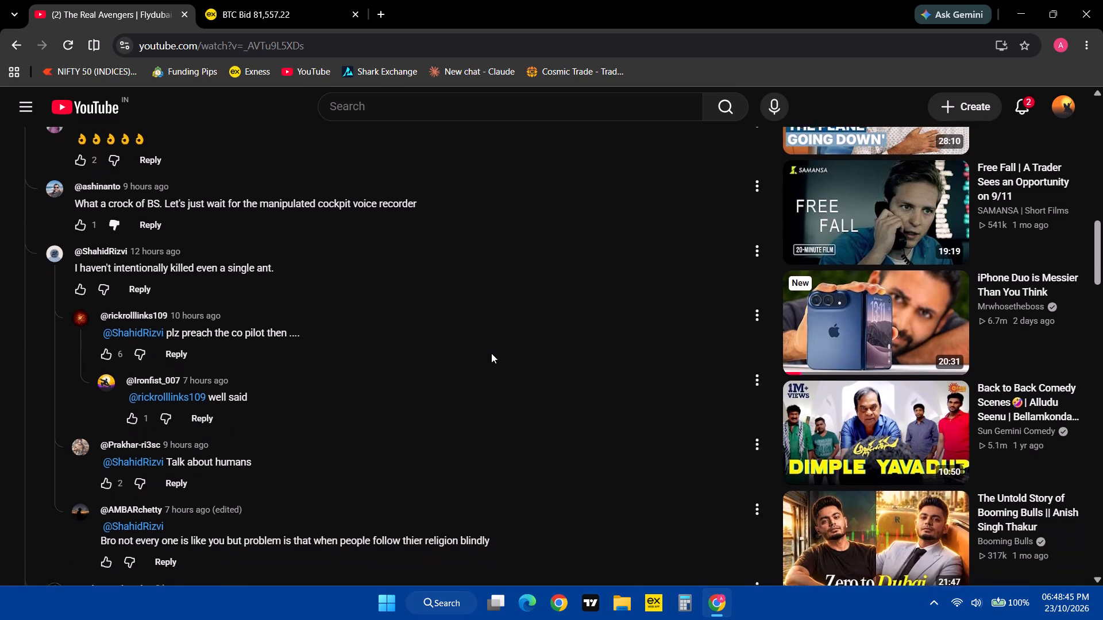
scroll(491, 353, "down", 1)
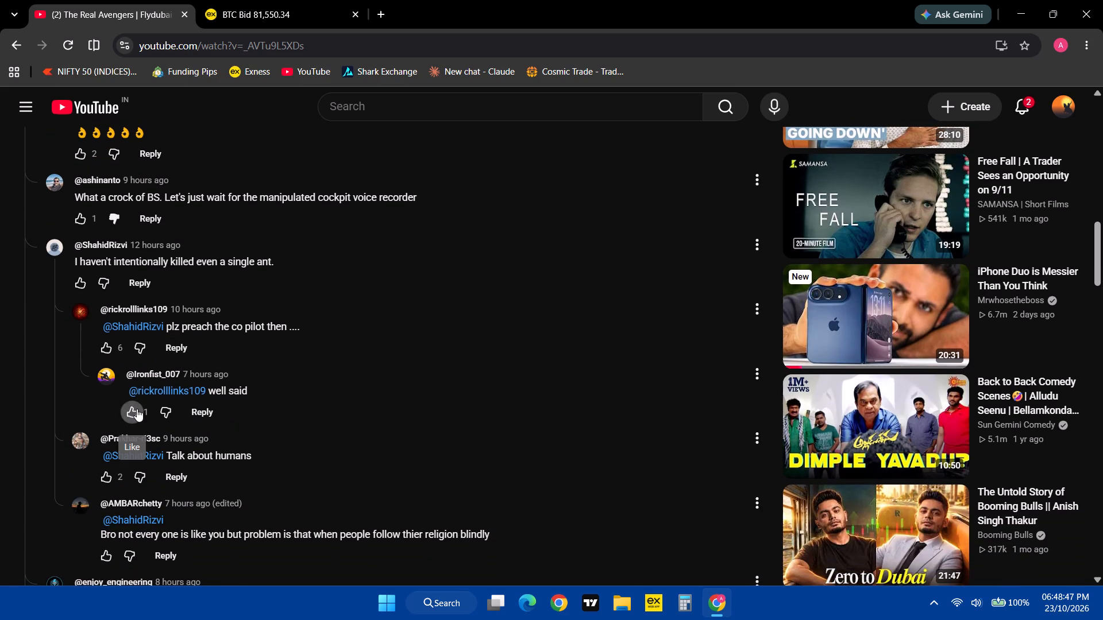
left_click(137, 409)
left_click(109, 350)
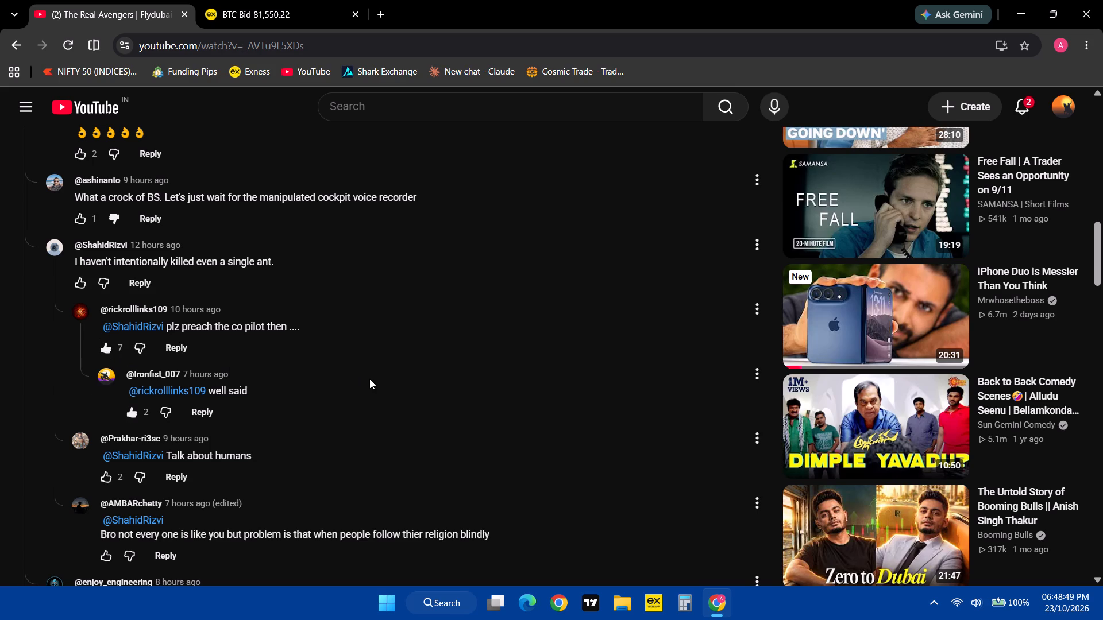
scroll(369, 379, "down", 2)
left_click(110, 354)
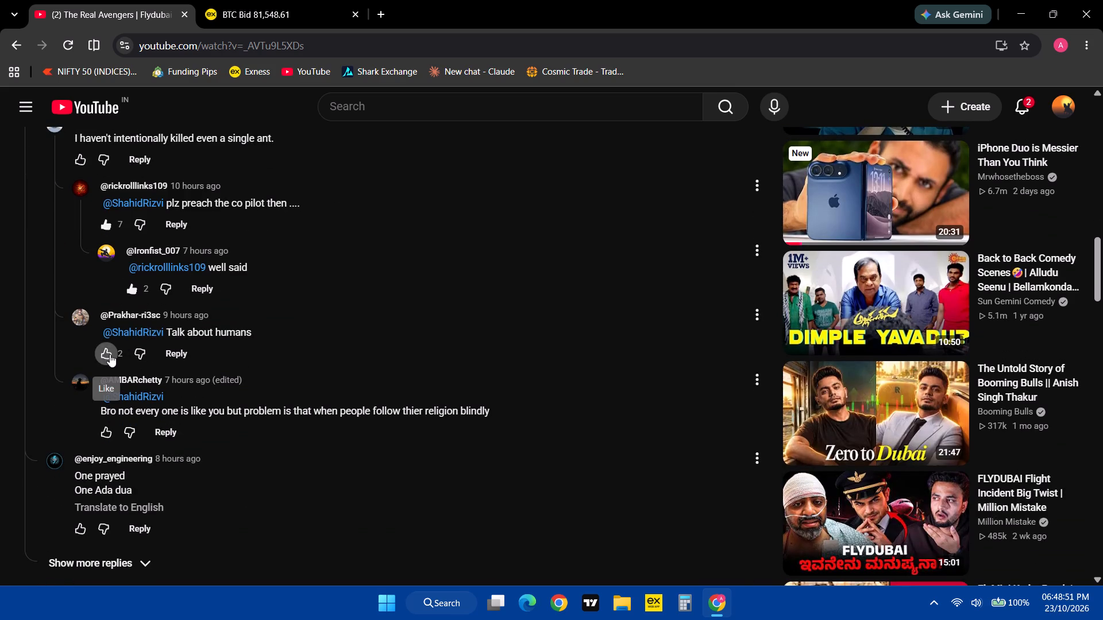
left_click(103, 431)
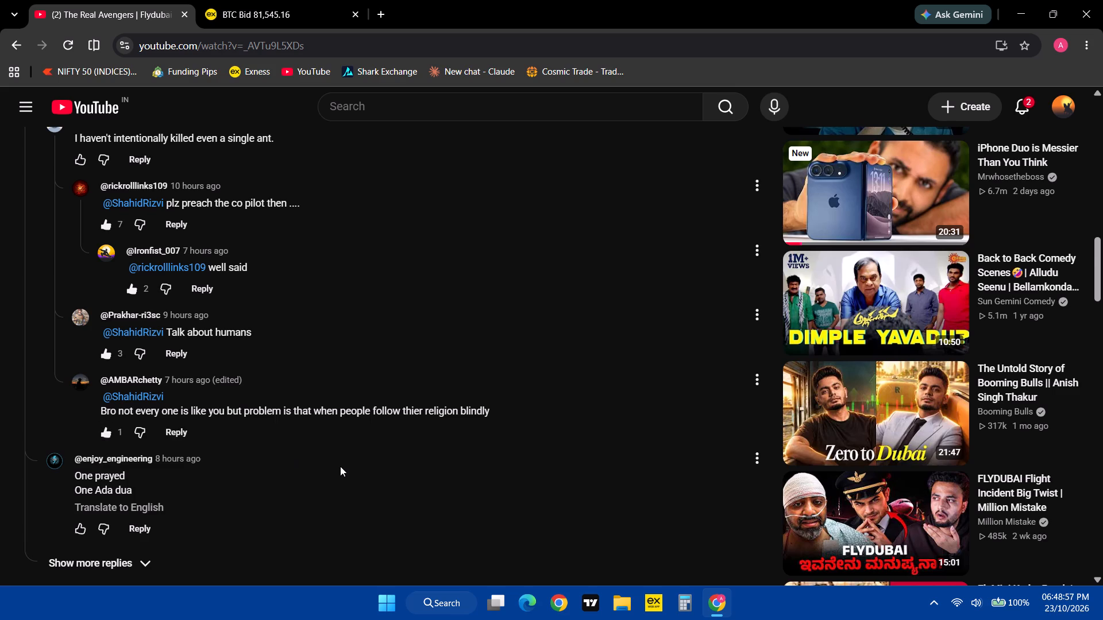
Like the "2 different kind of prayers" comment and its replies "and finally justice prevailed" and "And finally one prayed won over the other".
scroll(340, 466, "down", 3)
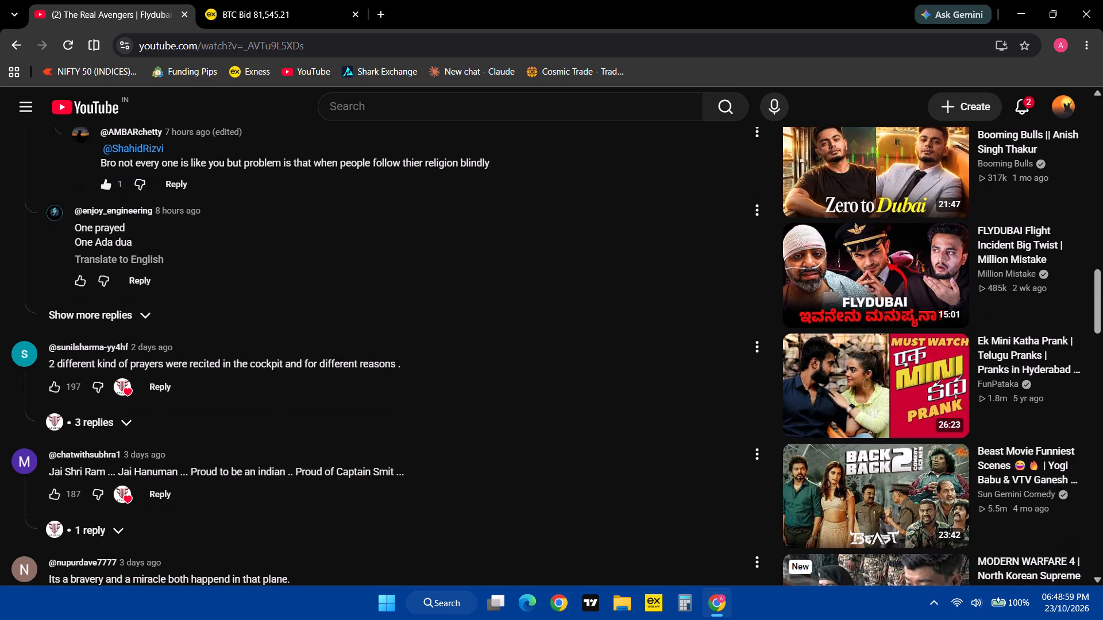
left_click(91, 422)
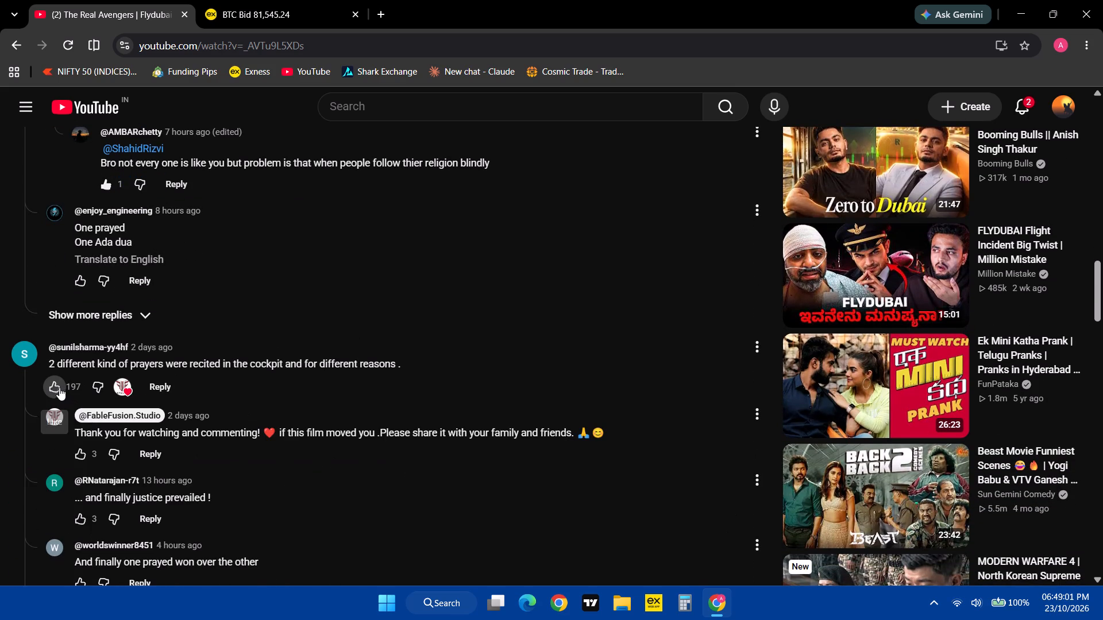
left_click(59, 386)
scroll(442, 455, "down", 2)
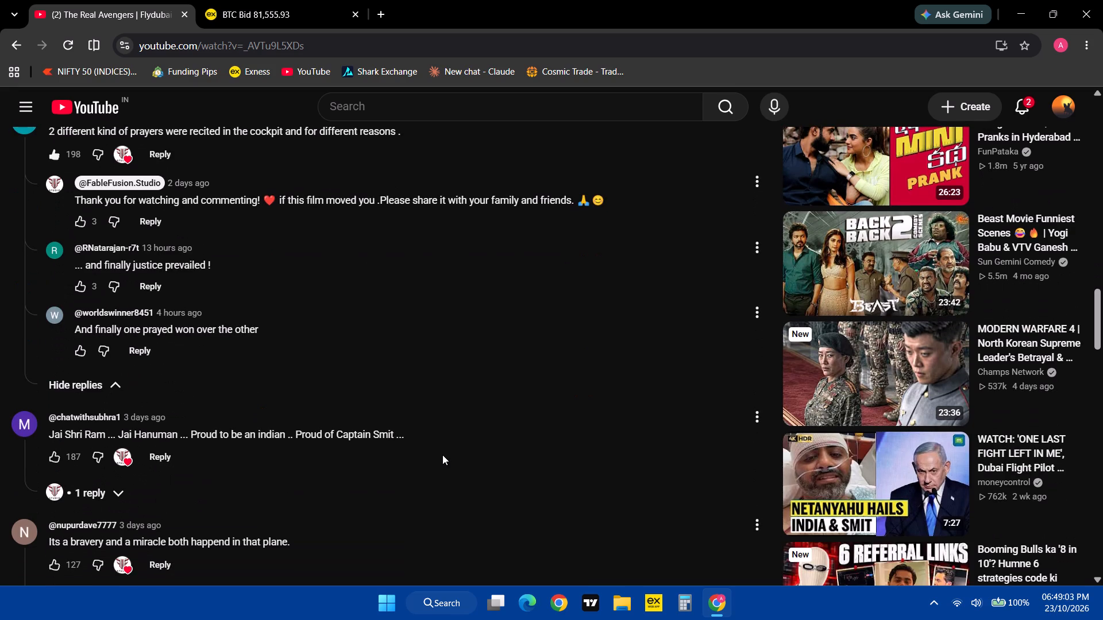
left_click(70, 280)
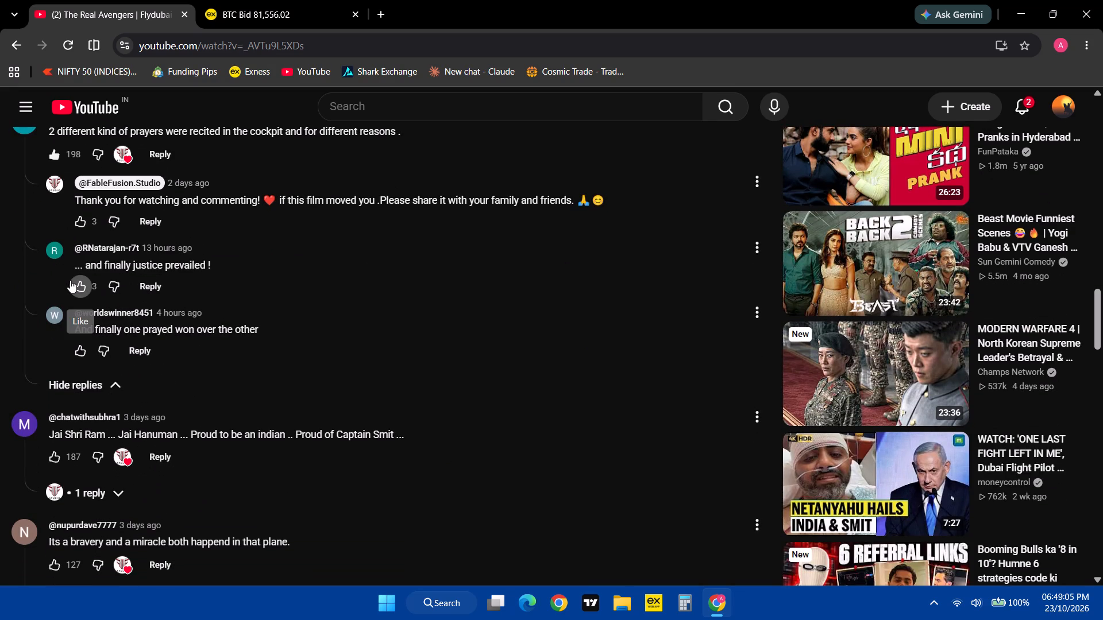
left_click(80, 352)
Like the "Jai Shri Ram ... Jai Hanuman" and "Its a bravery and a miracle" comments and expand the replies to both.
scroll(317, 370, "down", 2)
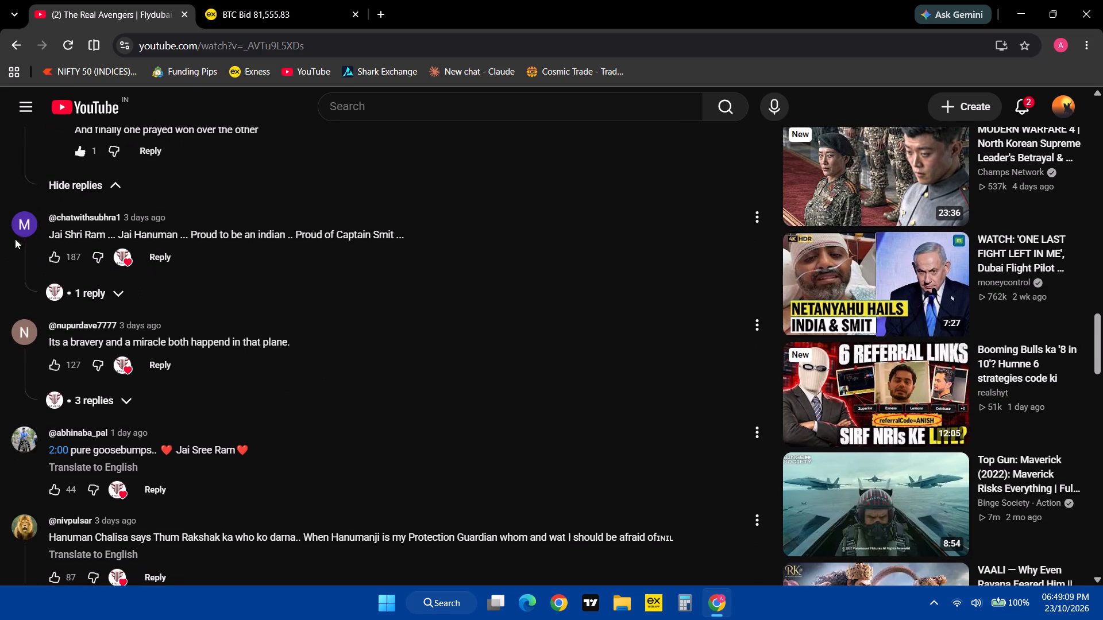
left_click(56, 258)
left_click(80, 295)
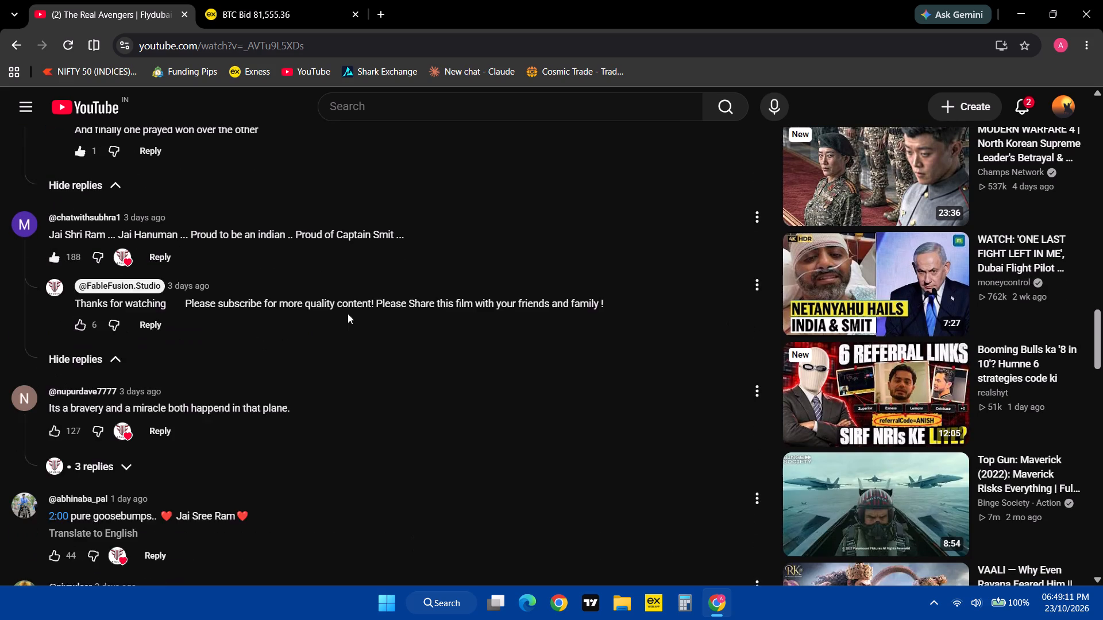
scroll(348, 313, "down", 2)
left_click(57, 185)
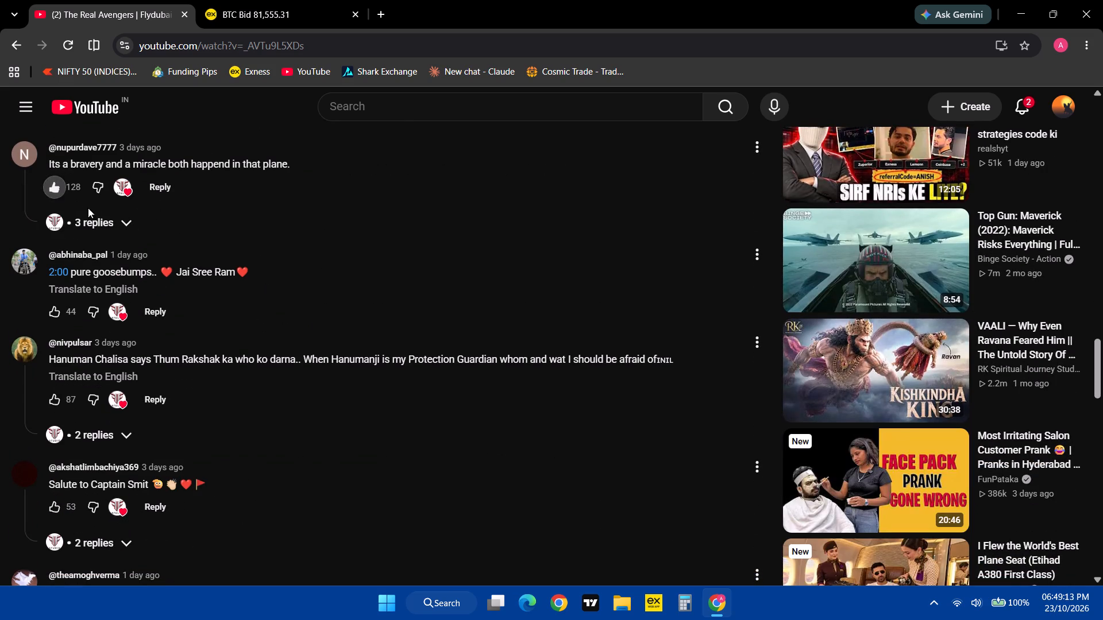
left_click(100, 219)
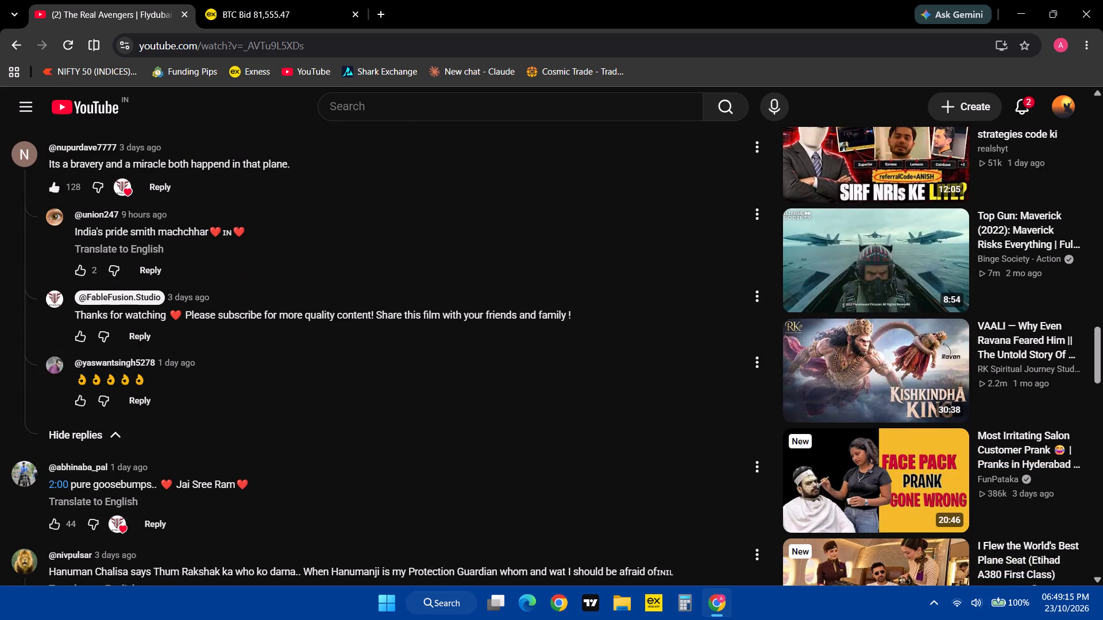
Like the "pure goosebumps" comment, the Hanuman Chalisa comment and the latter's reply "jai bajrang bali".
scroll(327, 320, "down", 2)
left_click(54, 303)
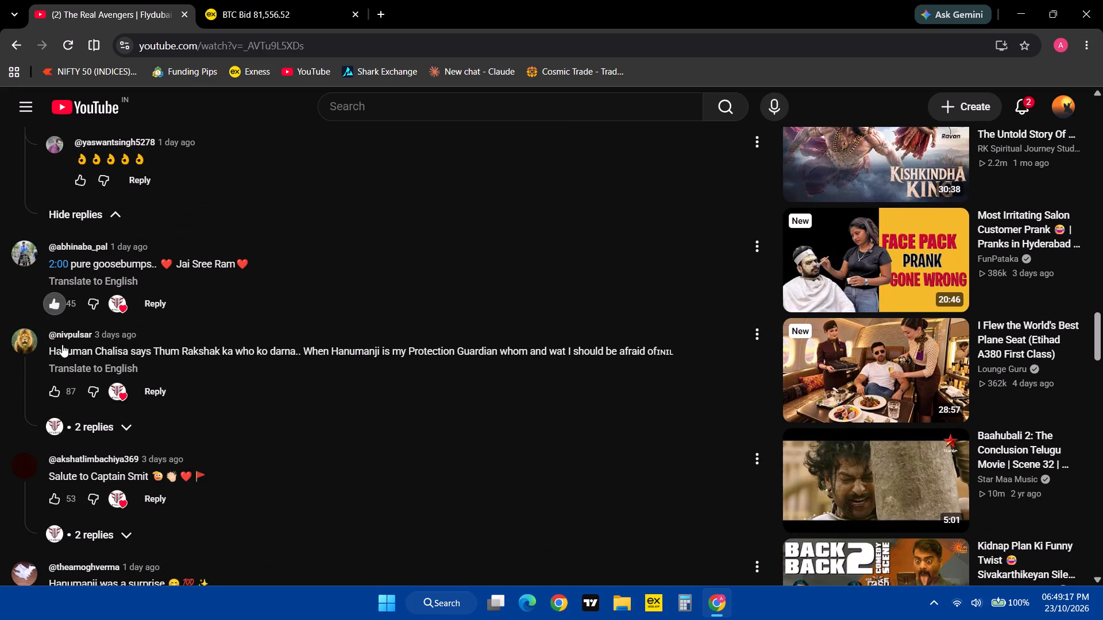
scroll(263, 460, "down", 2)
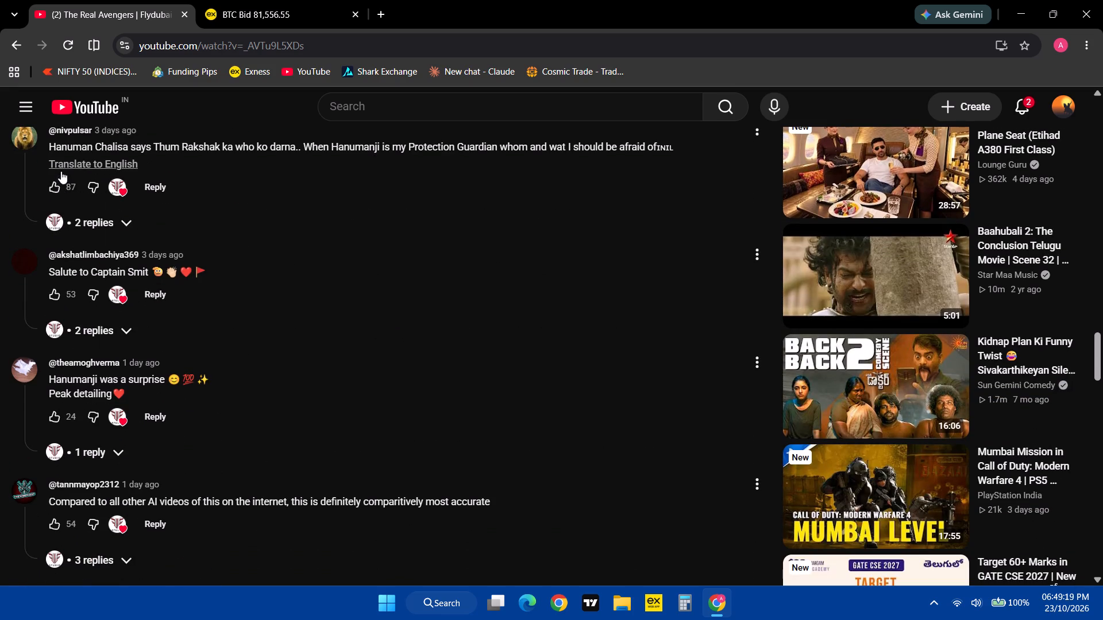
left_click(61, 184)
left_click(101, 213)
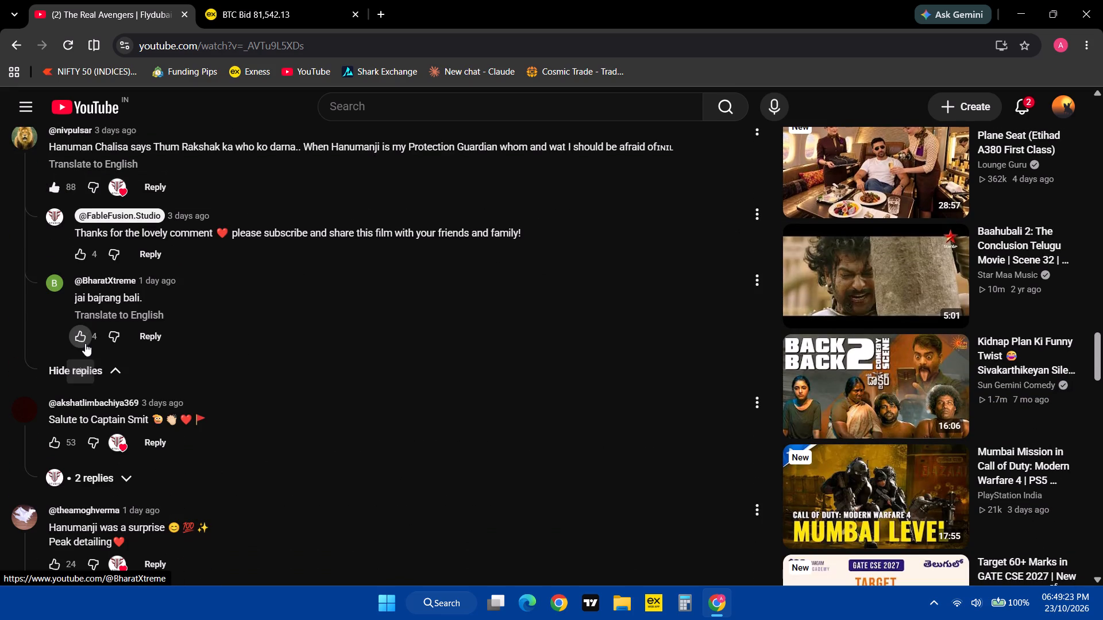
left_click(85, 343)
Like the "Salute to Captain Smit" comment and the "Compared to all other AI videos" comment, expanding the replies to the latter.
scroll(280, 347, "down", 2)
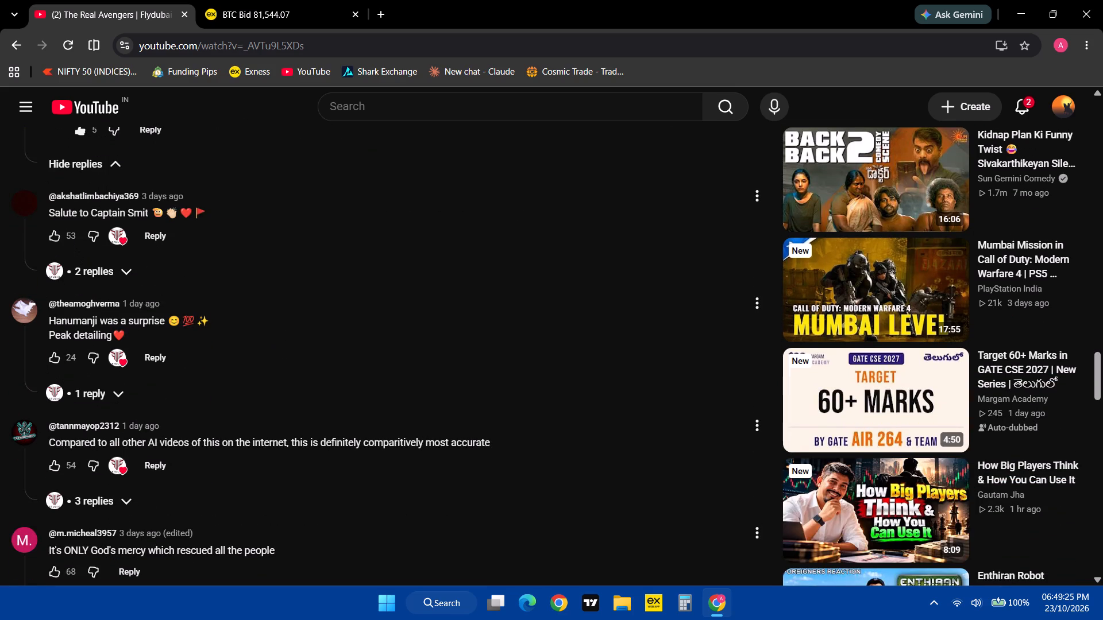
left_click(65, 238)
scroll(341, 299, "down", 2)
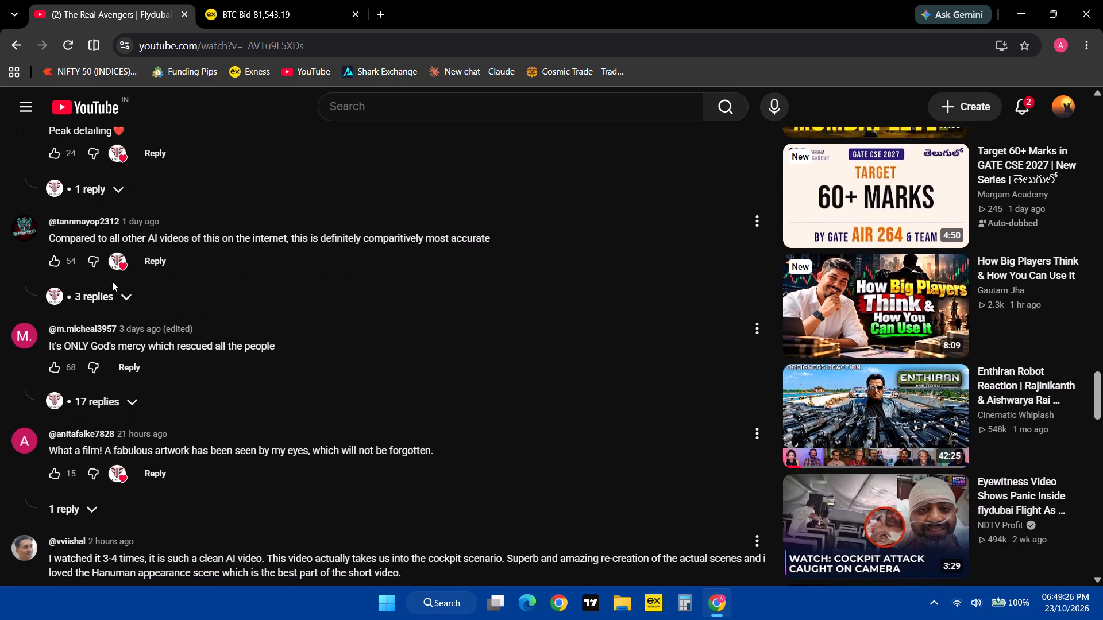
left_click(97, 289)
left_click(45, 256)
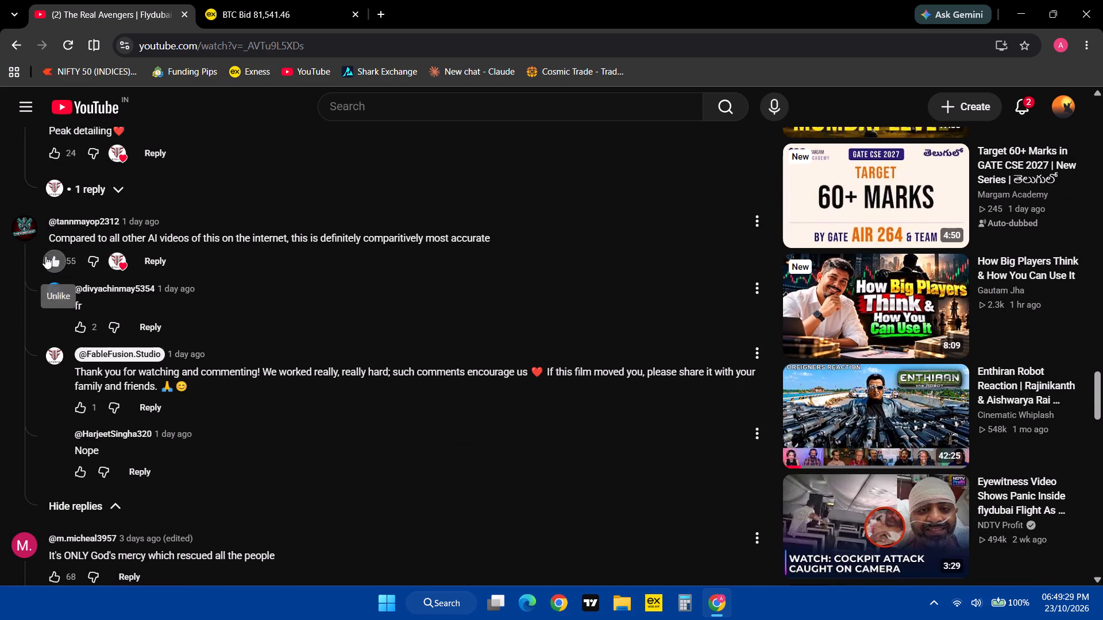
Skim the film's remaining comments and return to the YouTube home page.
scroll(391, 339, "down", 4)
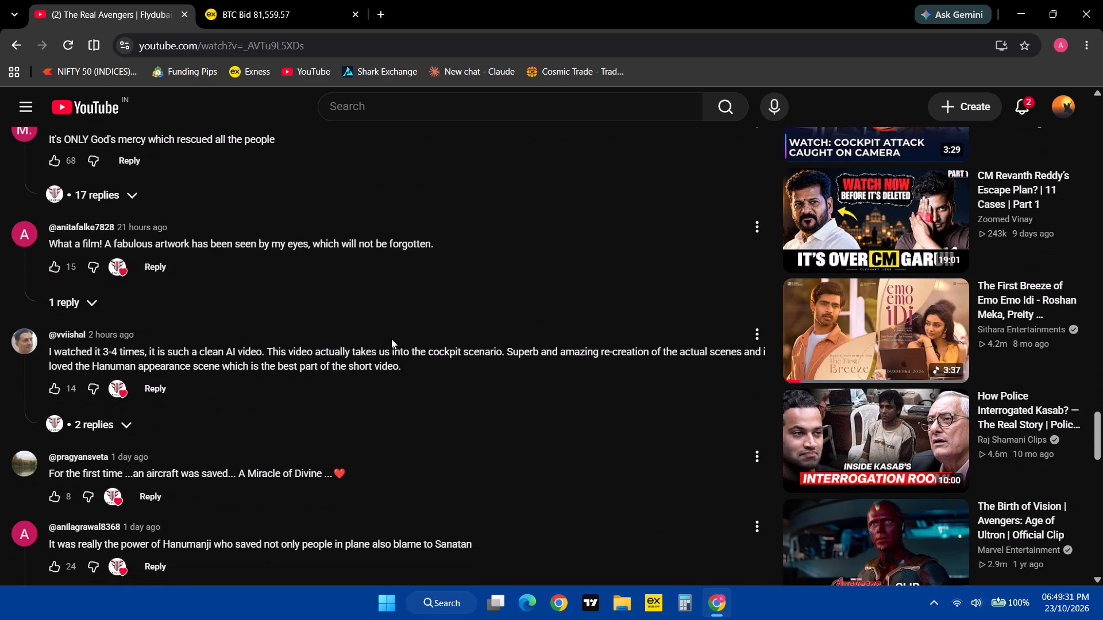
scroll(391, 339, "down", 3)
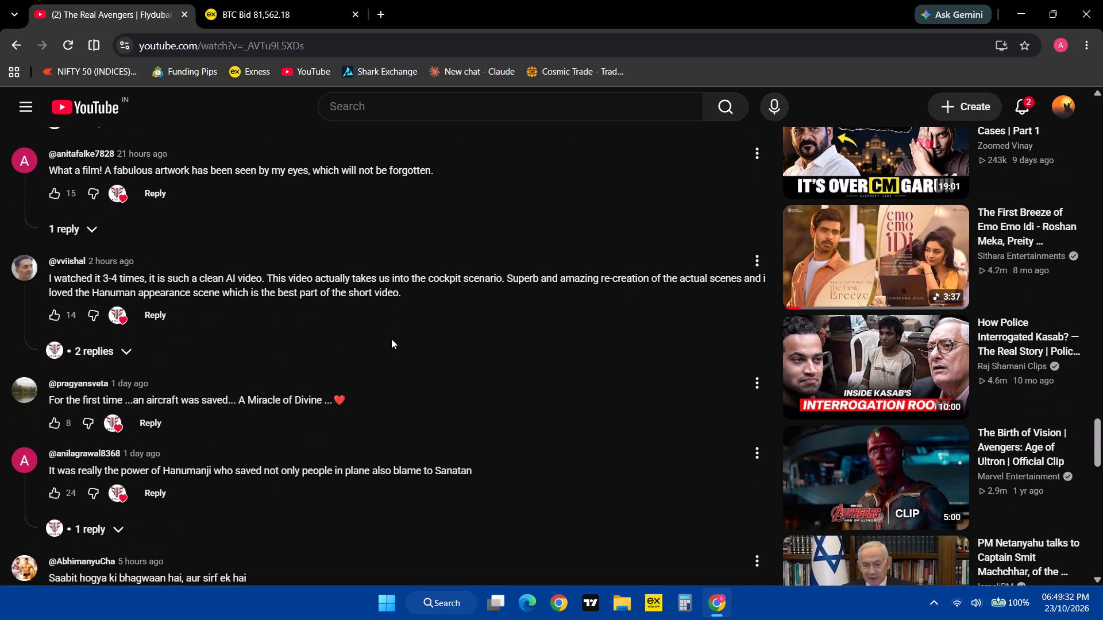
scroll(391, 339, "down", 2)
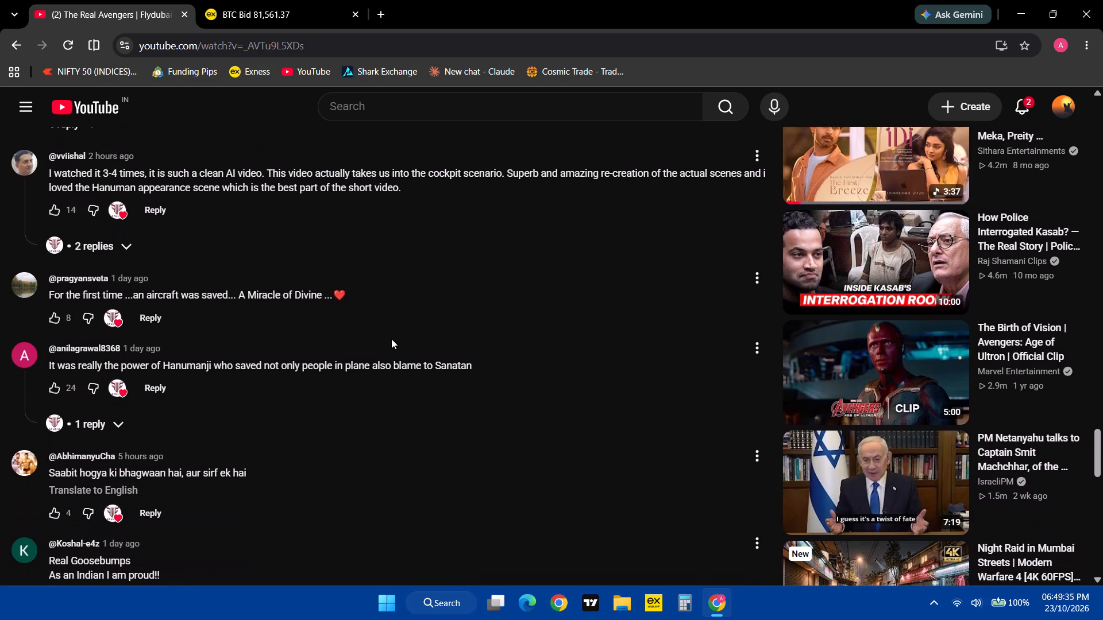
scroll(391, 339, "up", 8)
scroll(391, 339, "right", 7)
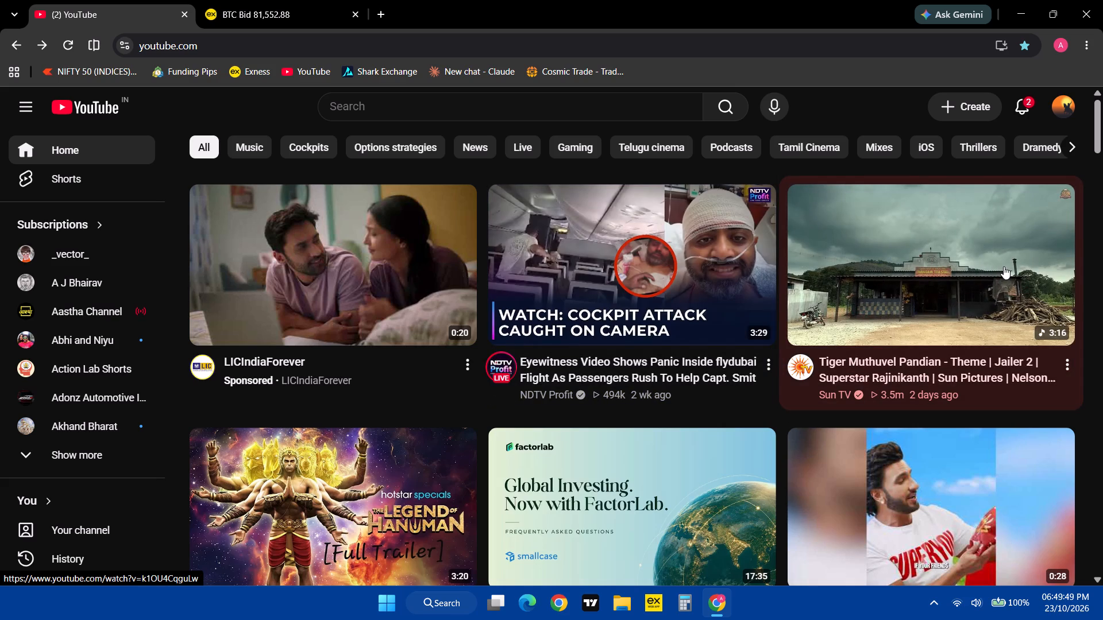
Open the Short "When Oil was discovered in middle East!!" from the home page, like it and pause it.
scroll(1089, 323, "down", 2)
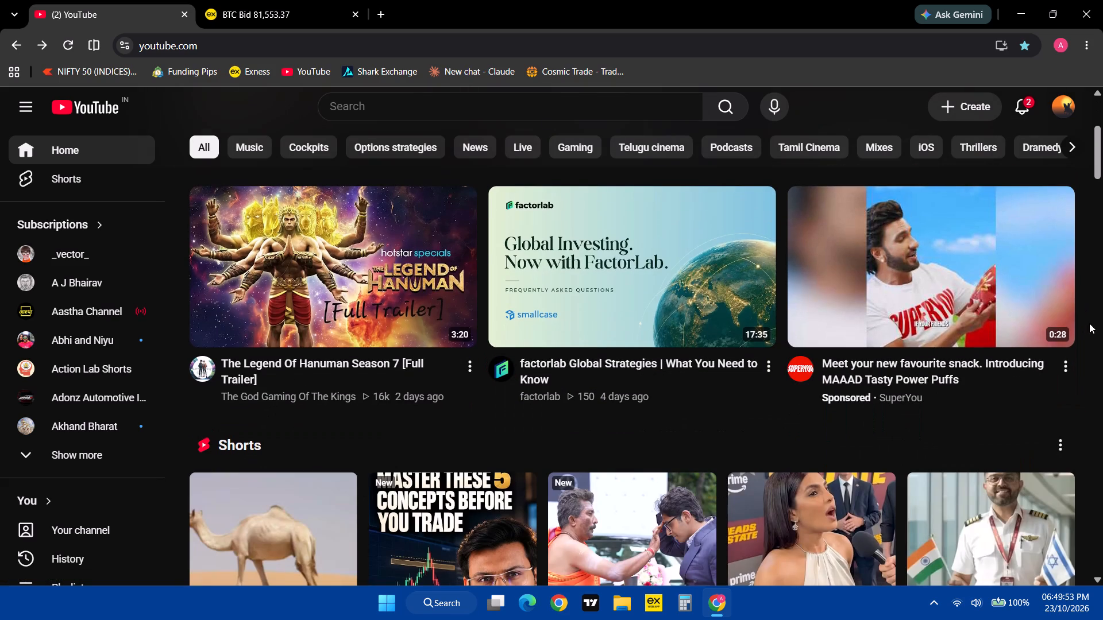
scroll(1089, 323, "down", 2)
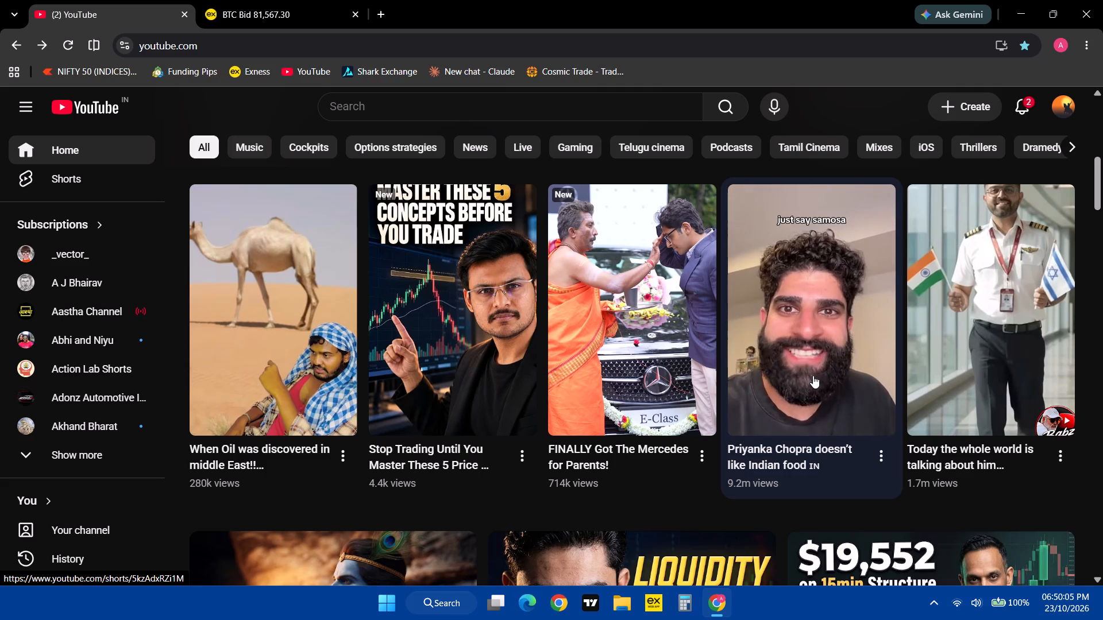
left_click(275, 312)
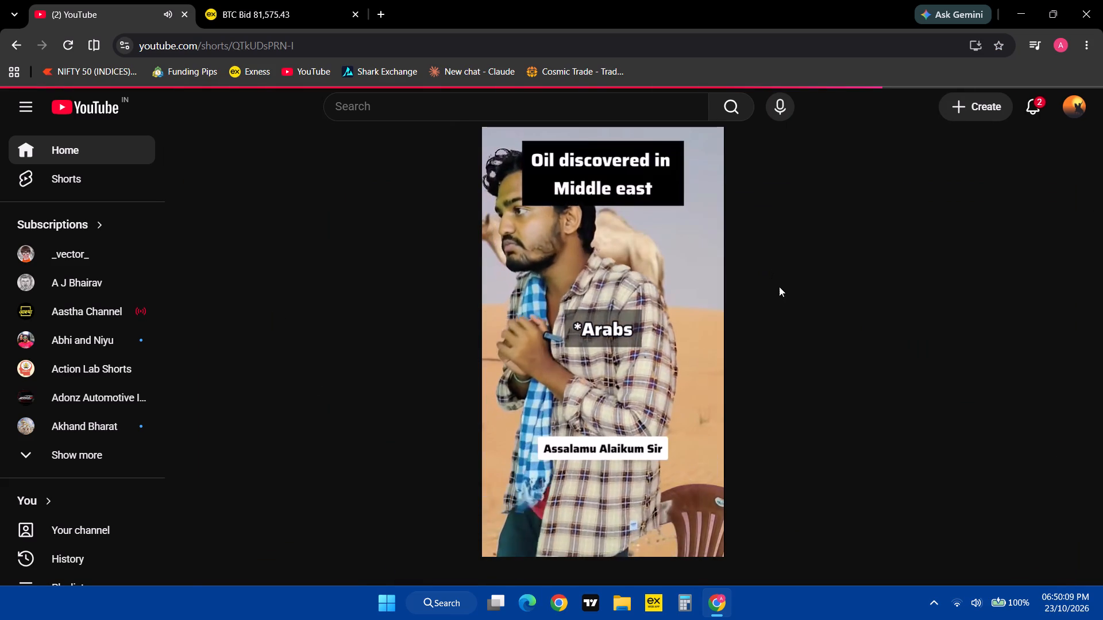
left_click(750, 313)
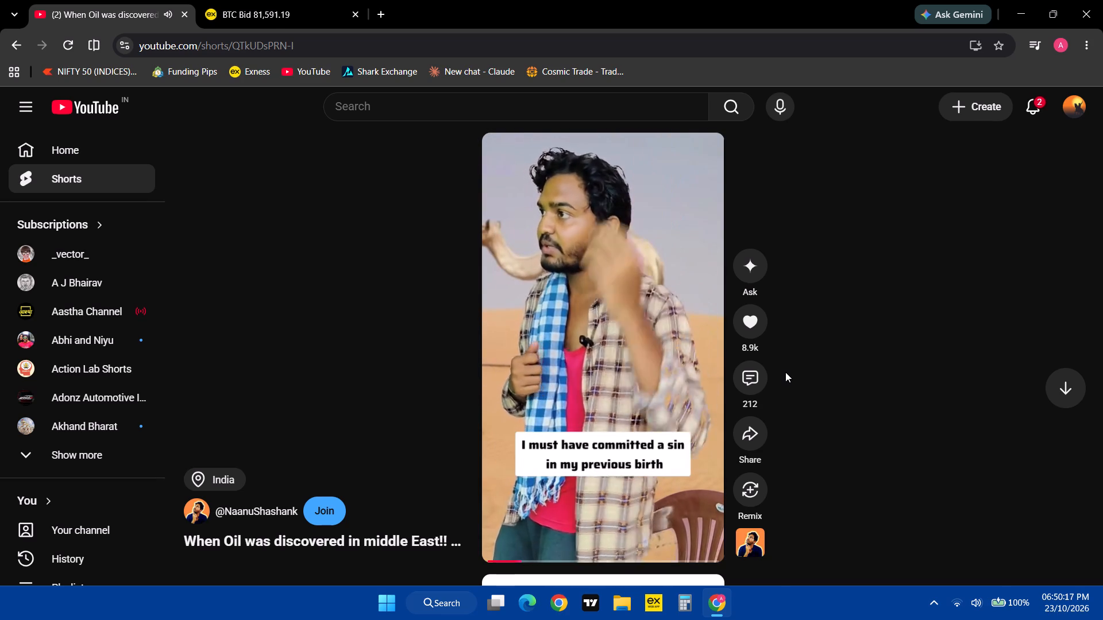
left_click(591, 295)
Switch to the Exness tab with the 15-minute Bitcoin chart.
left_click(300, 0)
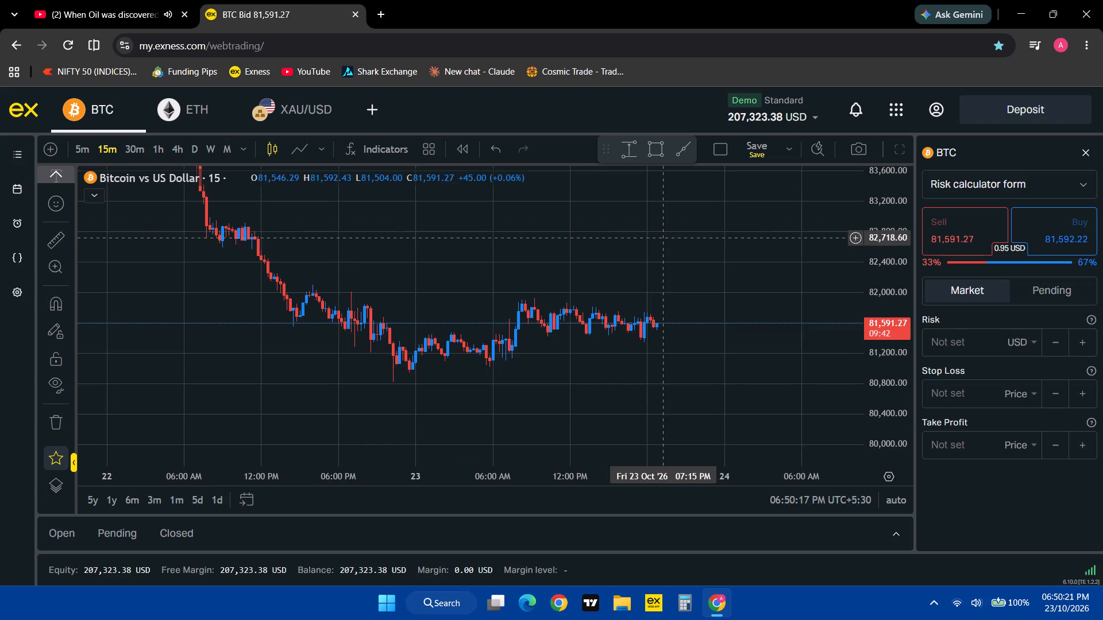
Undo the removal of the trend lines on the 15-minute Bitcoin chart.
key("ctrl+z")
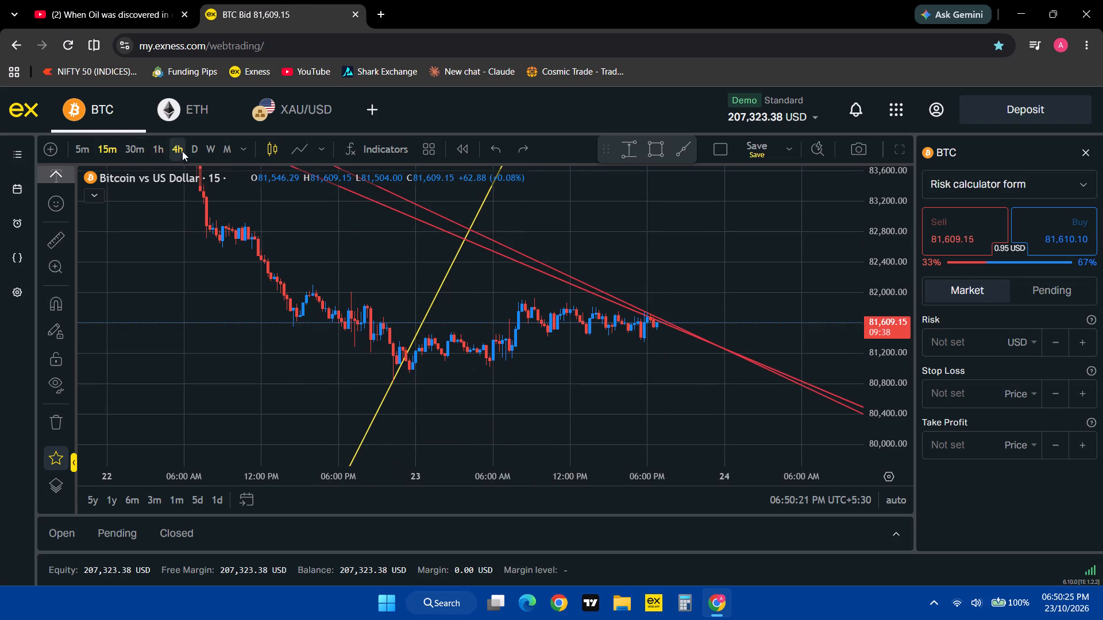
Examine Bitcoin's trend lines on the monthly timeframe, with the price scale compressed to fit the full price history.
left_click(226, 146)
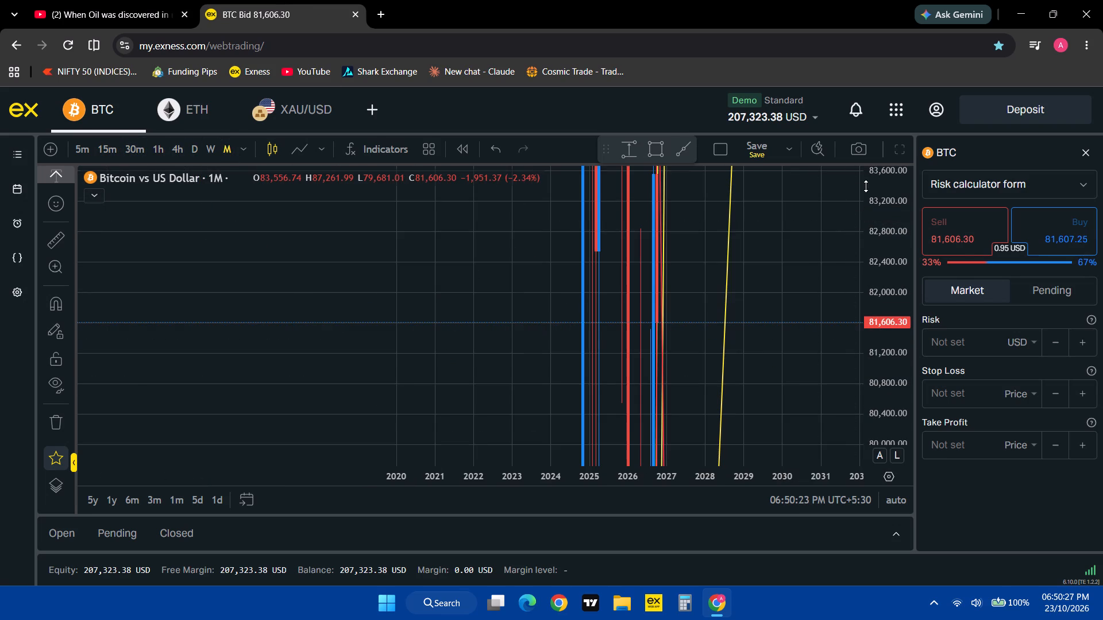
left_click_drag(866, 186, 854, 619)
left_click_drag(885, 177, 903, 413)
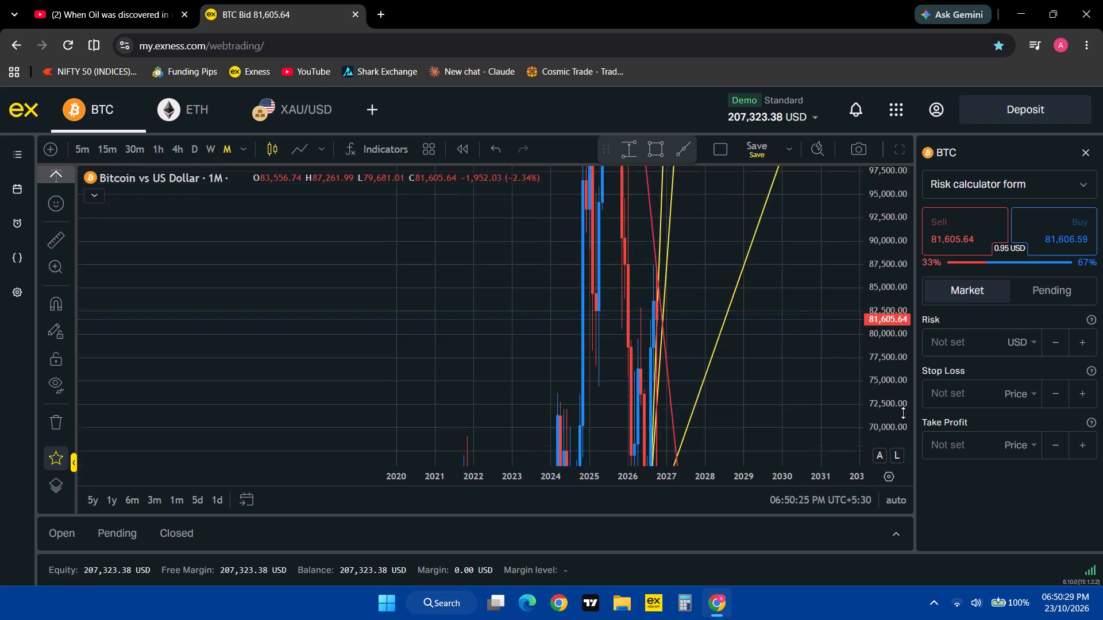
left_click_drag(903, 413, 894, 619)
left_click_drag(880, 212, 888, 452)
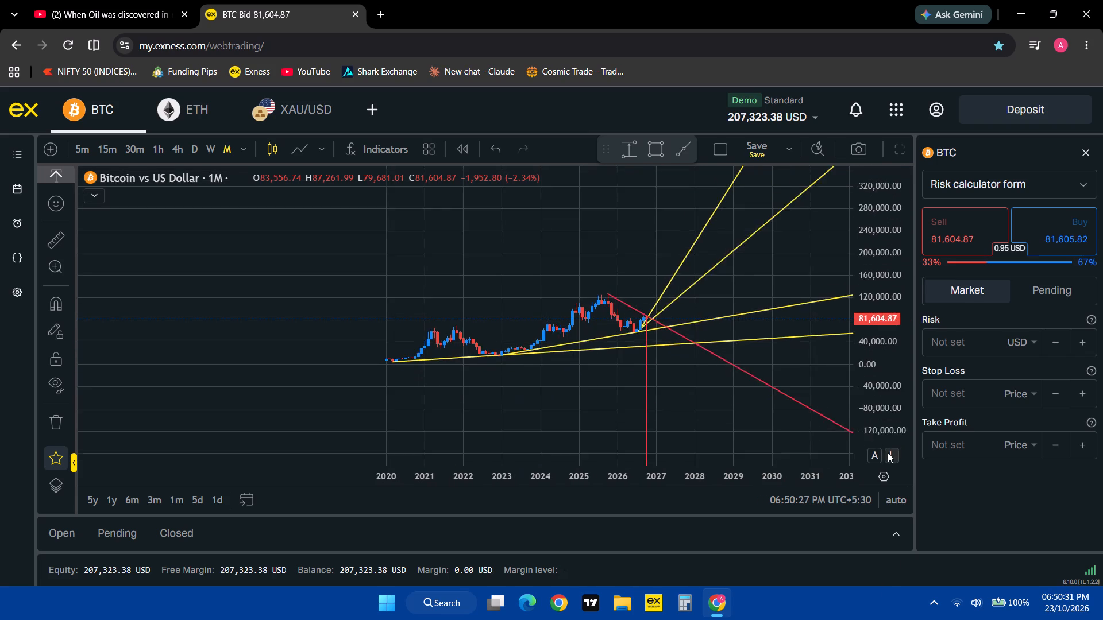
left_click_drag(888, 452, 880, 350)
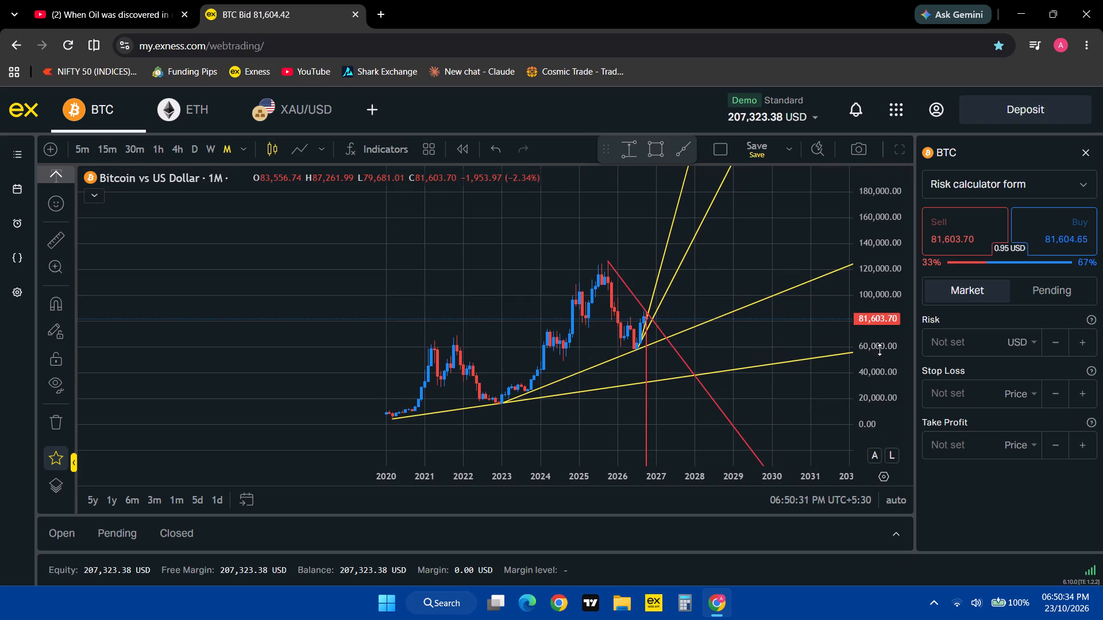
Examine the Bitcoin trend lines on the weekly and daily timeframes.
left_click(209, 152)
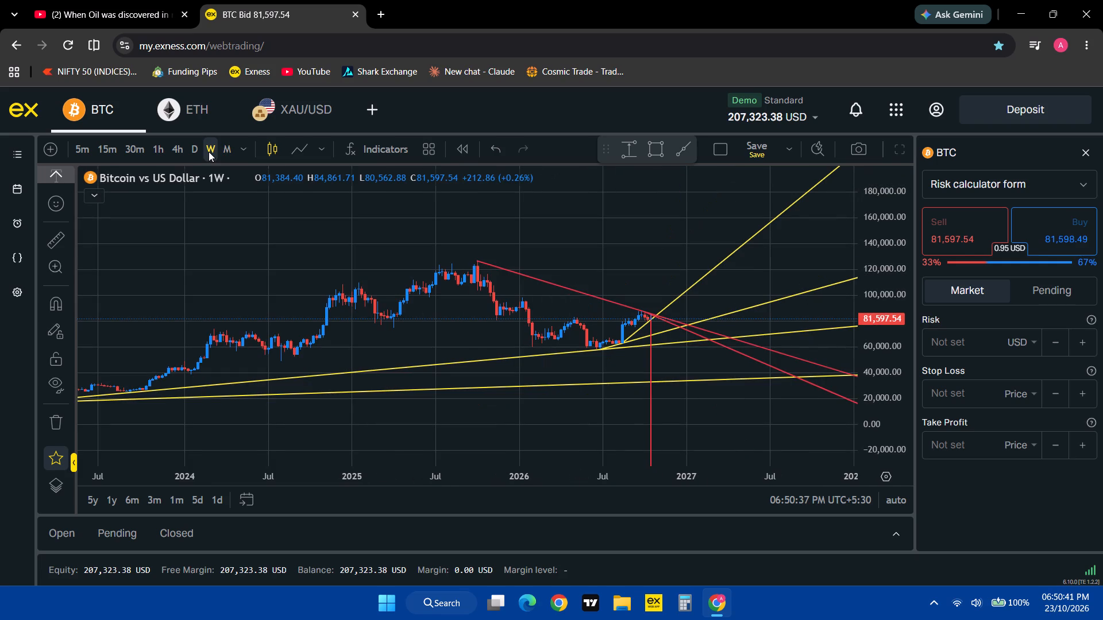
left_click(192, 146)
left_click_drag(893, 406, 888, 289)
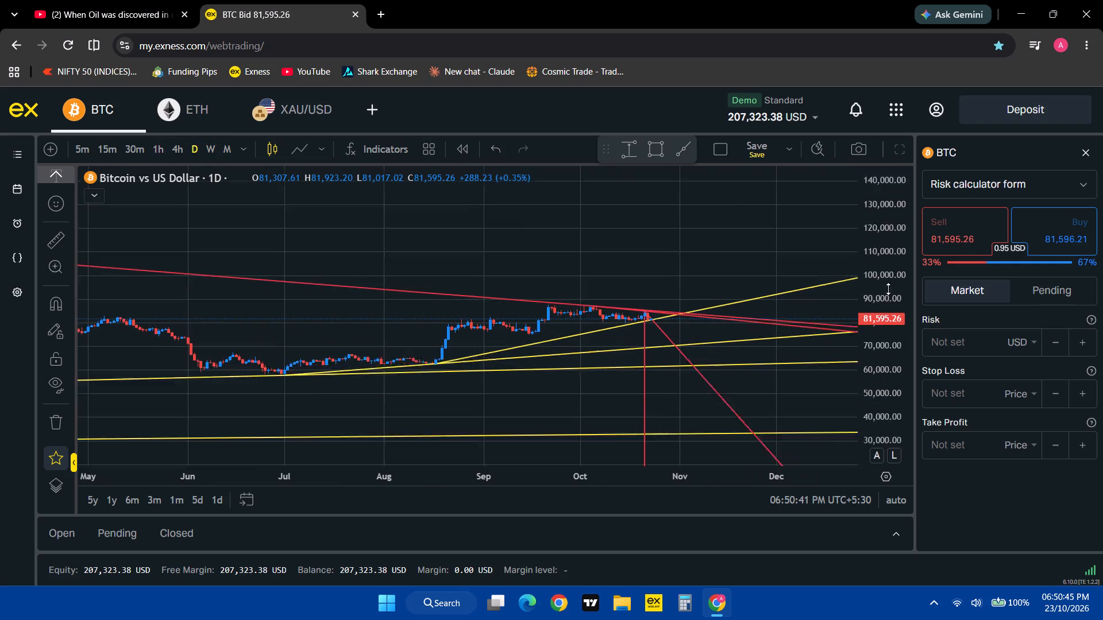
left_click_drag(888, 289, 904, 181)
left_click_drag(505, 478, 552, 476)
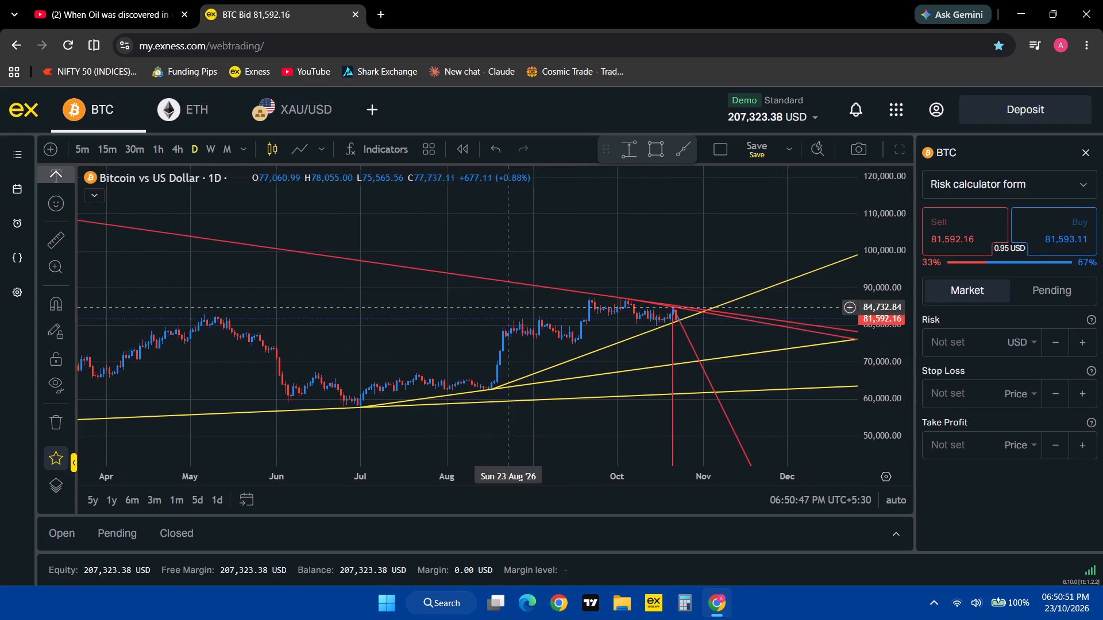
Examine recent Bitcoin price action against the red and yellow trend lines on the 4-hour and 1-hour timeframes.
left_click(176, 145)
left_click_drag(907, 402, 897, 86)
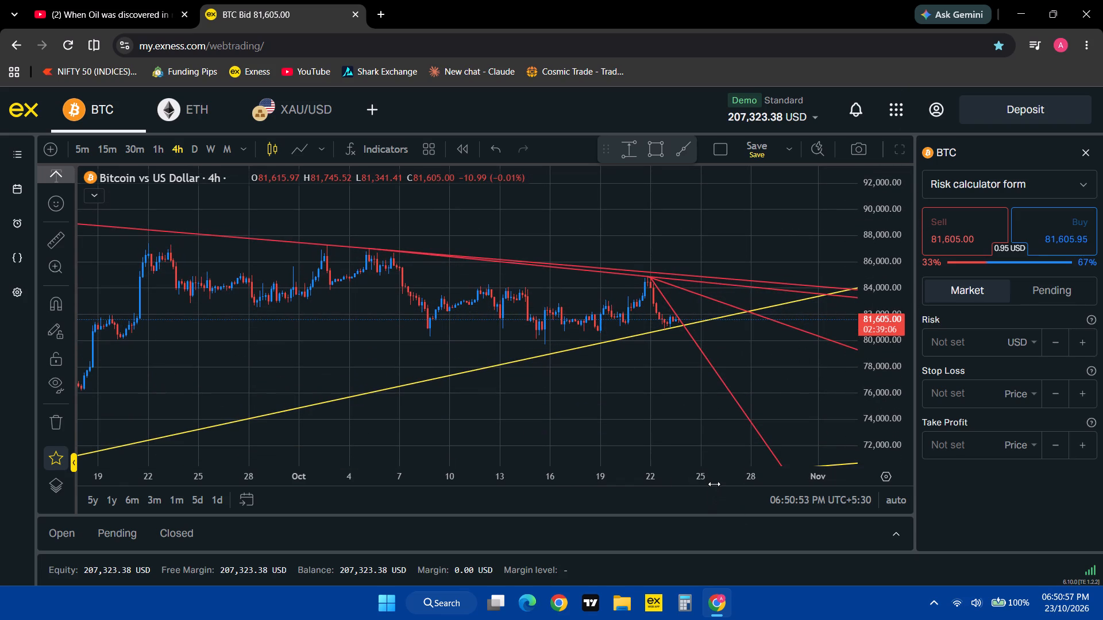
left_click_drag(714, 484, 572, 485)
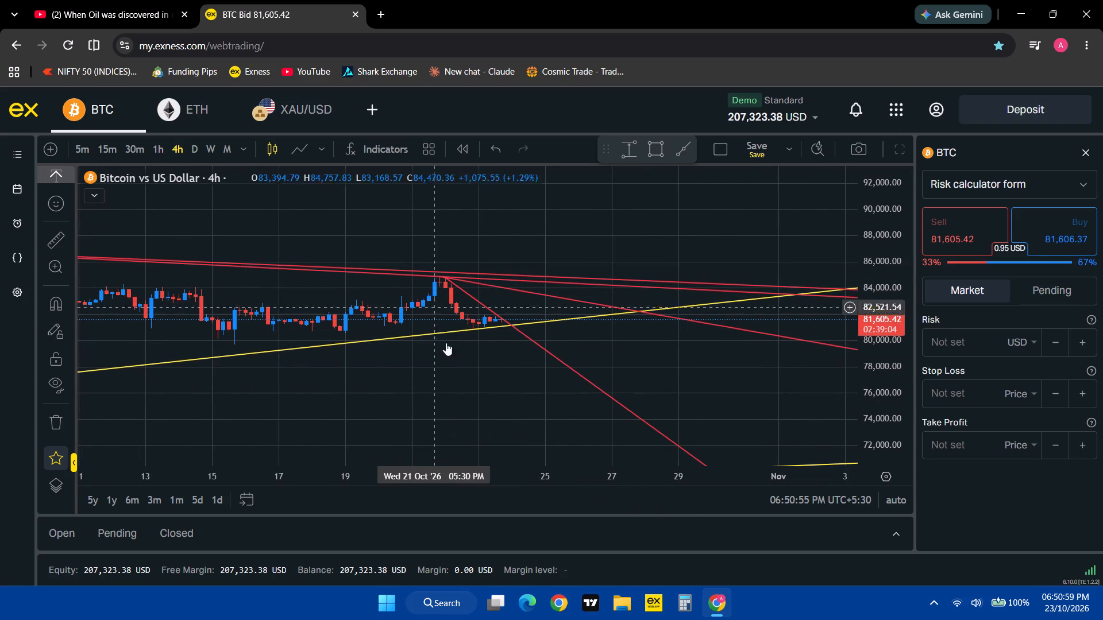
left_click(161, 148)
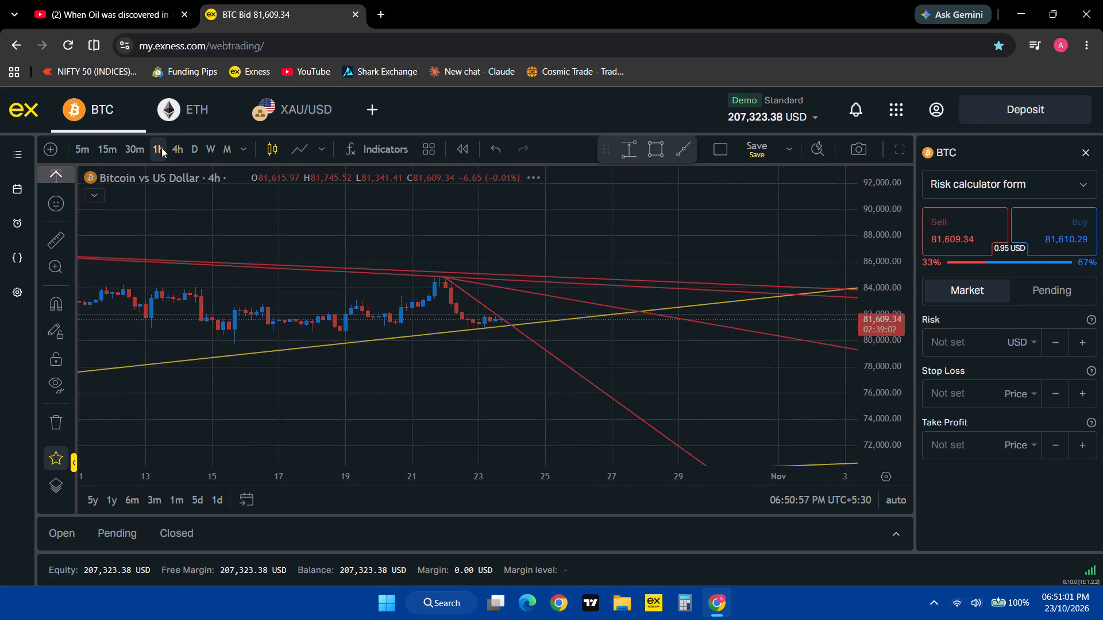
left_click_drag(555, 468, 636, 478)
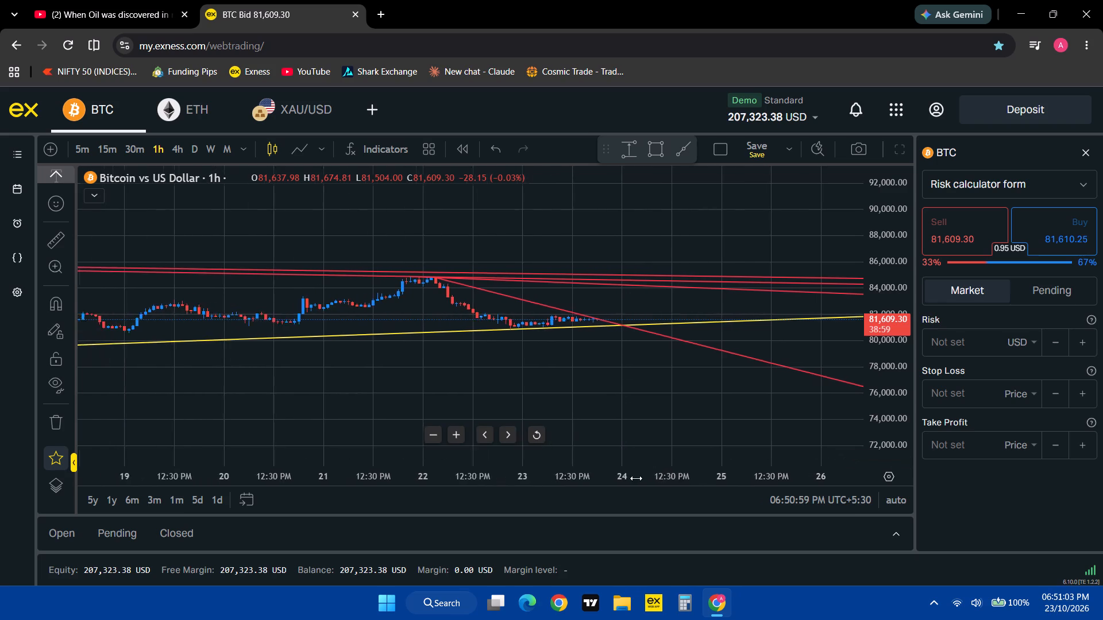
left_click_drag(636, 478, 729, 479)
left_click_drag(883, 405, 883, 223)
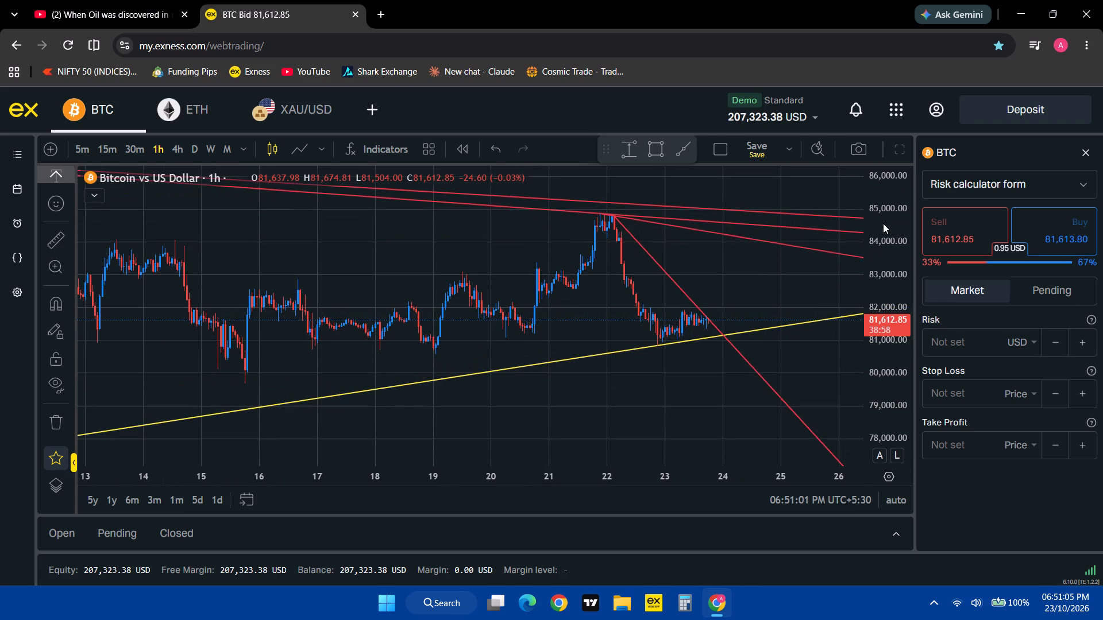
left_click_drag(719, 477, 574, 486)
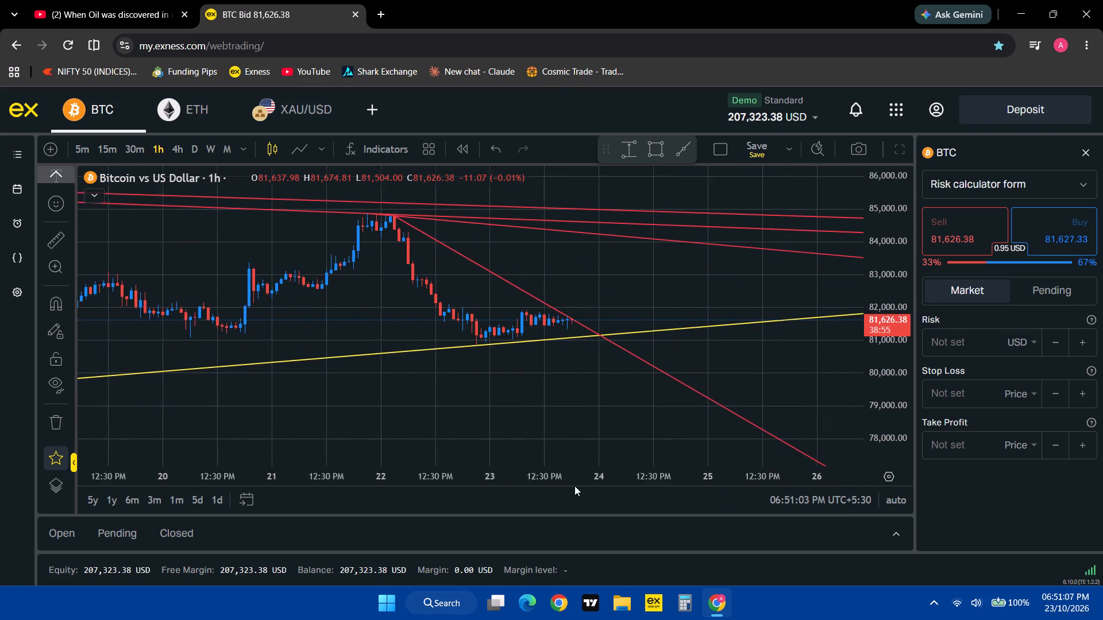
left_click_drag(574, 486, 549, 489)
left_click_drag(466, 377, 483, 414)
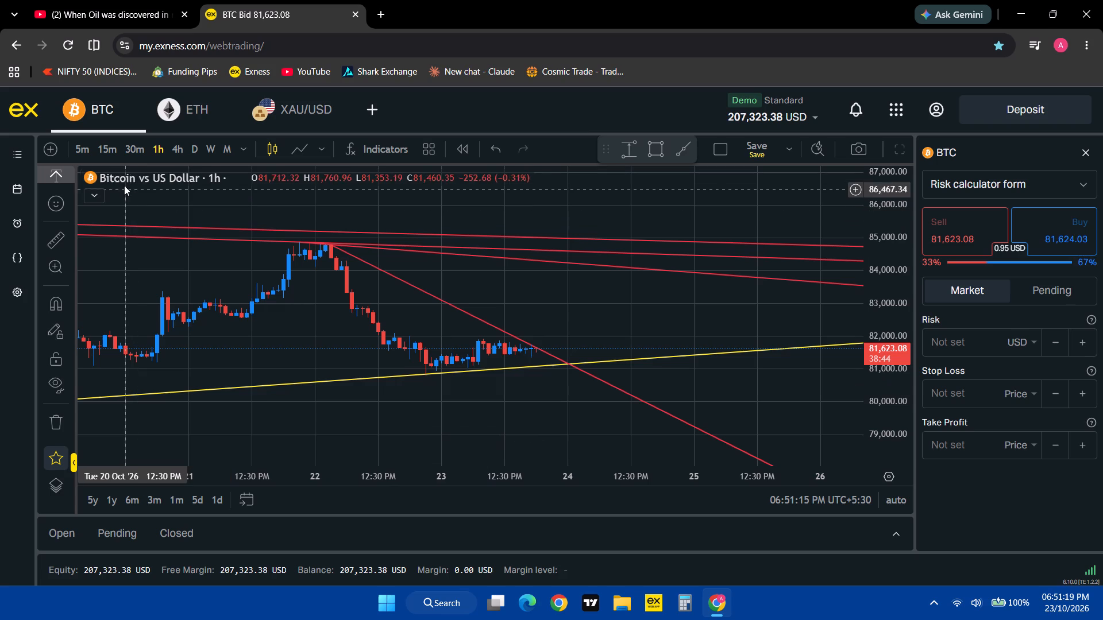
Examine Bitcoin's latest candles between the falling red and rising yellow trend lines on the 30-minute and 15-minute timeframes.
left_click(137, 154)
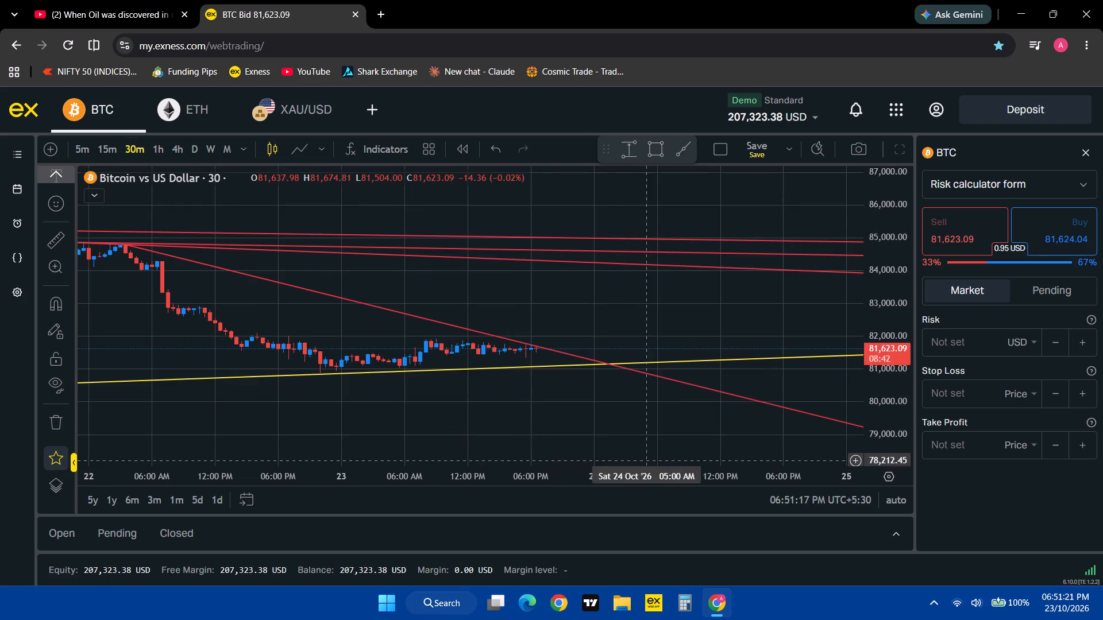
left_click_drag(880, 408, 878, 332)
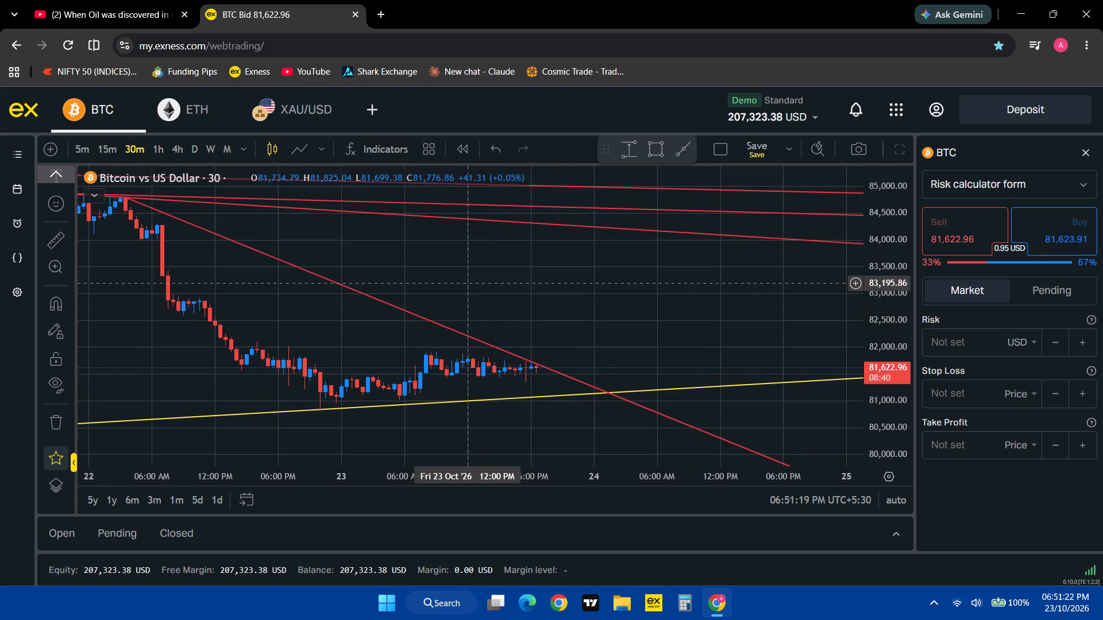
left_click_drag(466, 283, 576, 253)
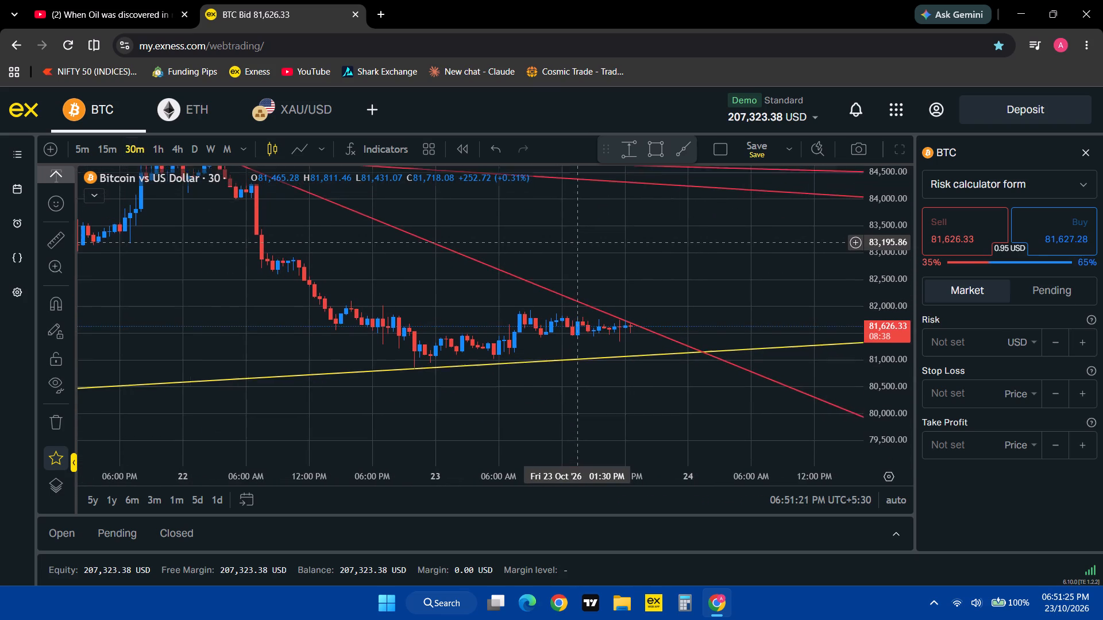
left_click_drag(576, 253, 577, 271)
left_click(114, 153)
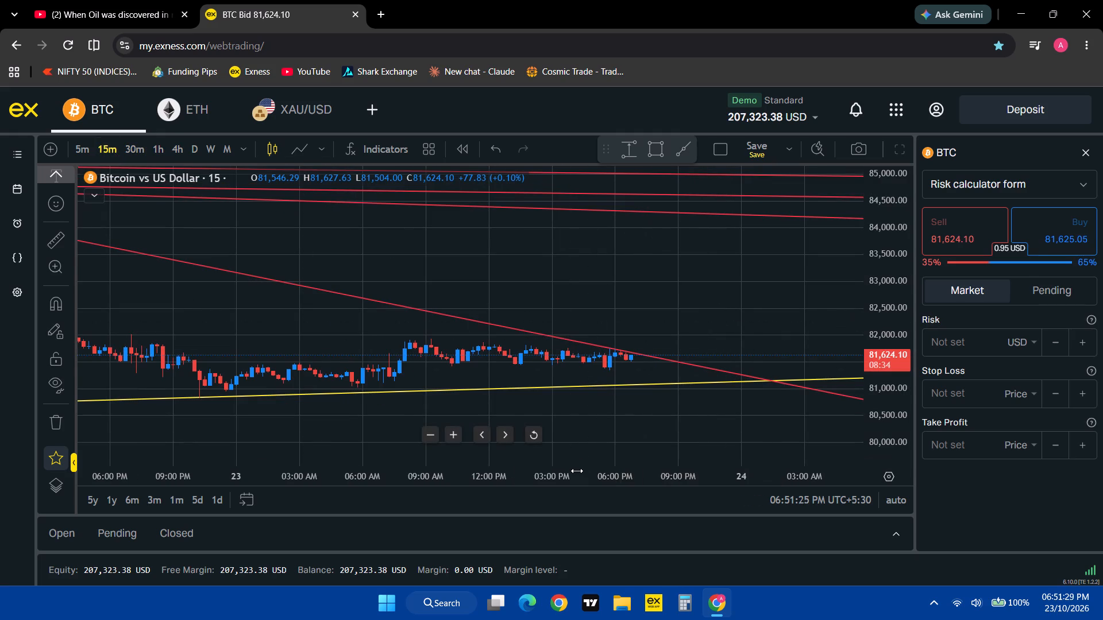
left_click_drag(577, 471, 706, 472)
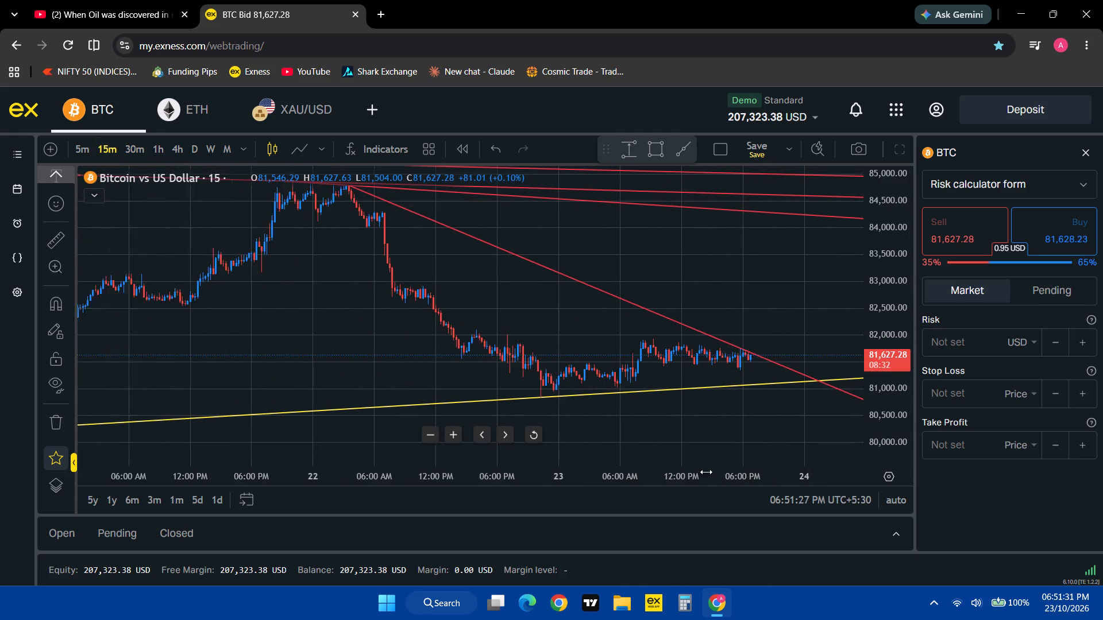
left_click_drag(706, 472, 671, 474)
left_click_drag(765, 274, 863, 391)
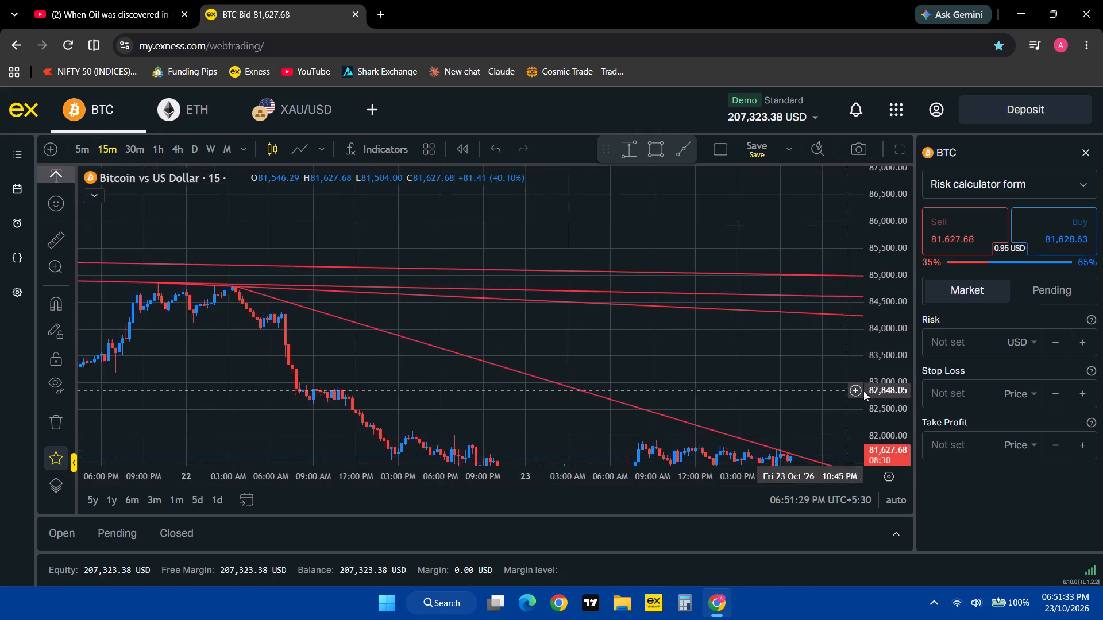
left_click_drag(863, 391, 743, 300)
left_click(743, 300)
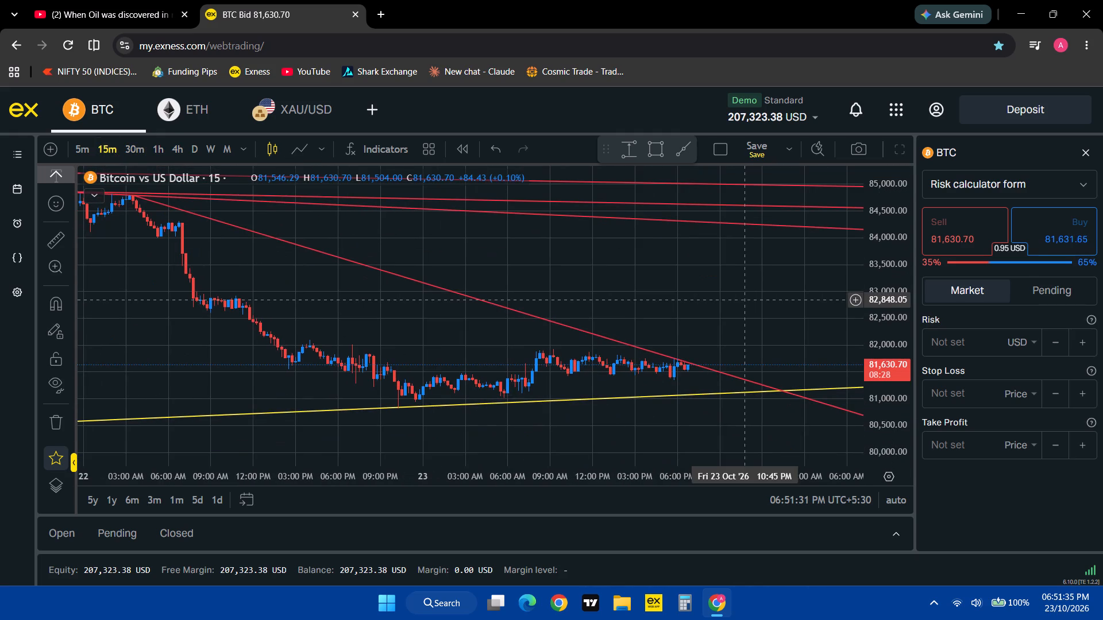
left_click(140, 330)
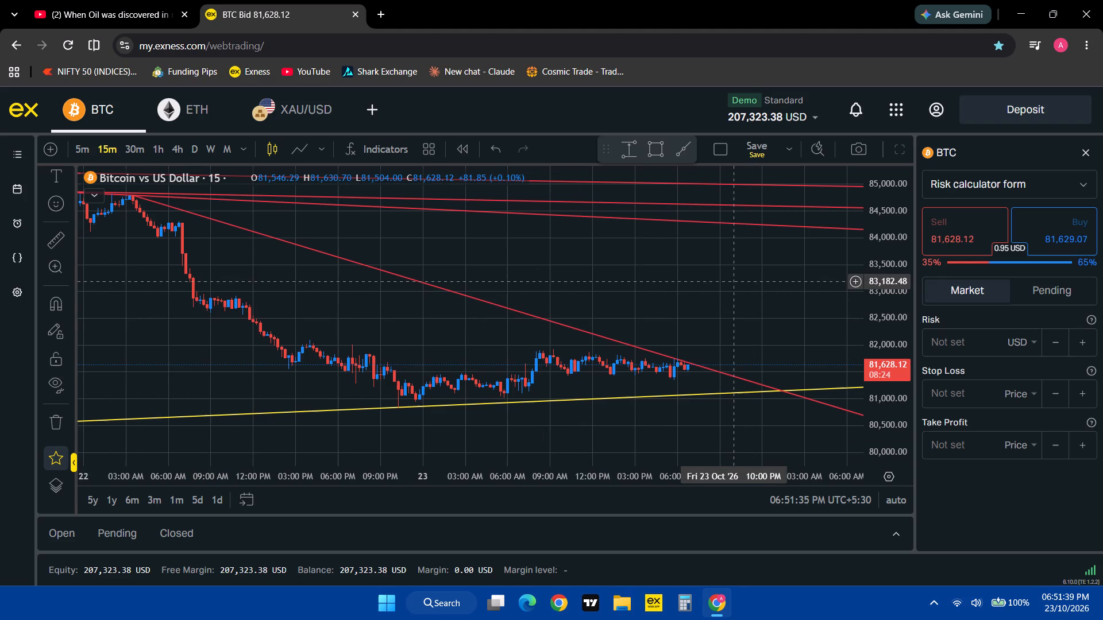
left_click_drag(885, 348, 888, 264)
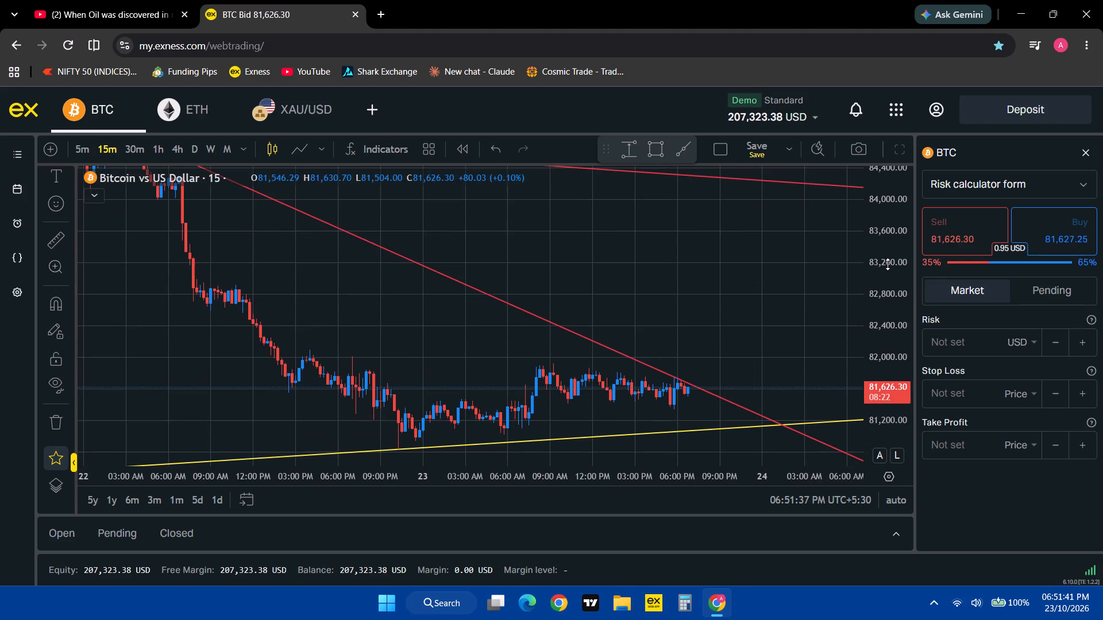
left_click_drag(545, 230, 524, 184)
left_click_drag(678, 477, 610, 469)
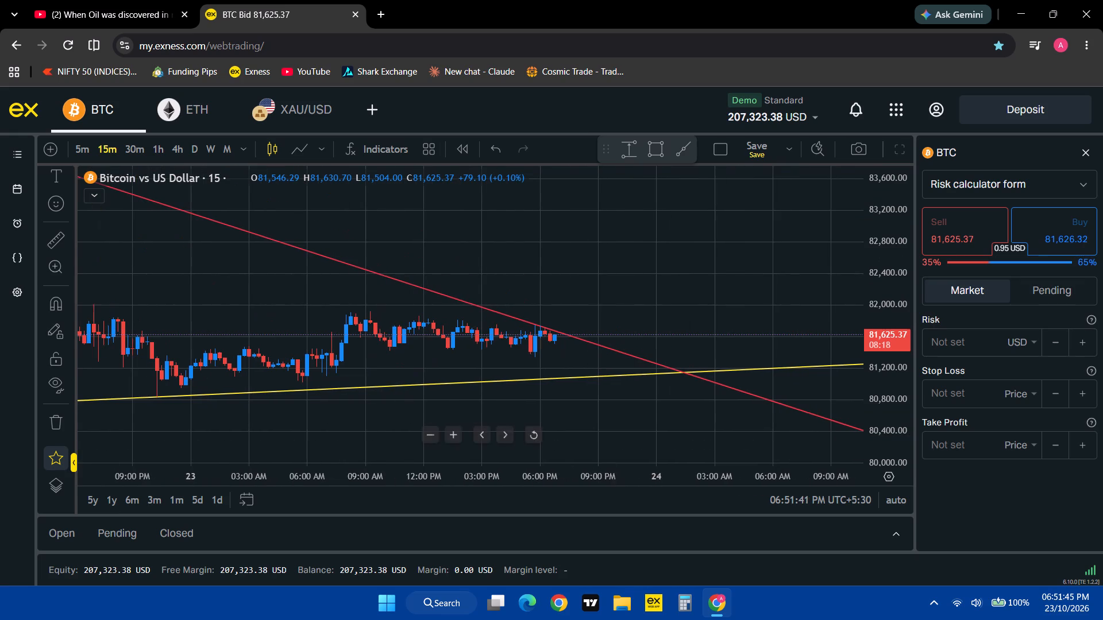
left_click_drag(626, 255, 725, 270)
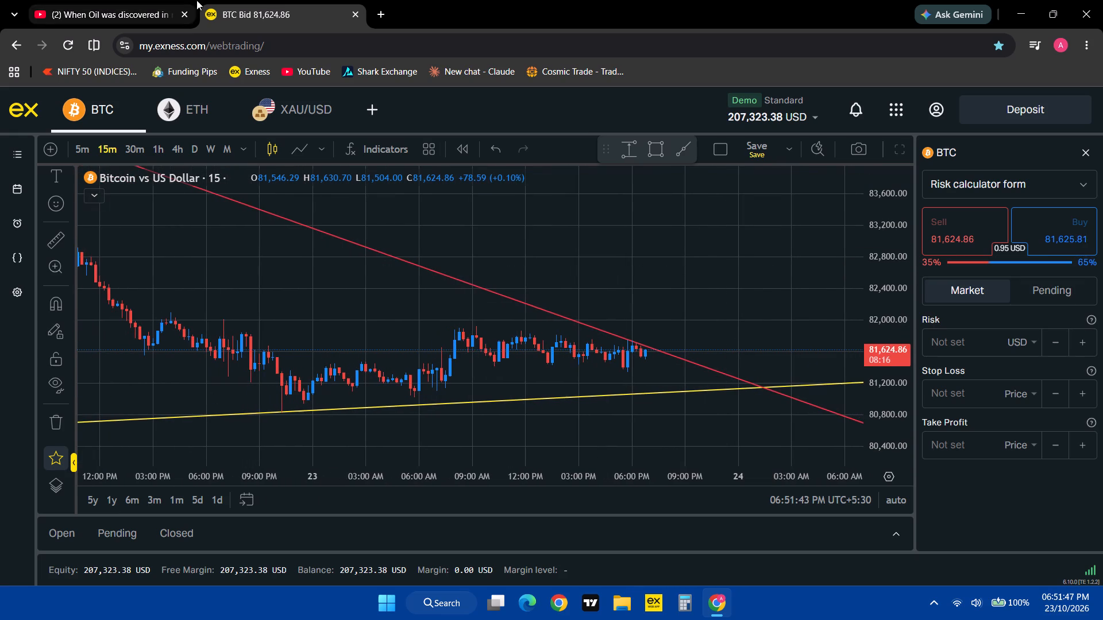
Switch to the YouTube tab and resume the Short "When Oil was discovered in middle East!!".
left_click(68, 0)
left_click(582, 355)
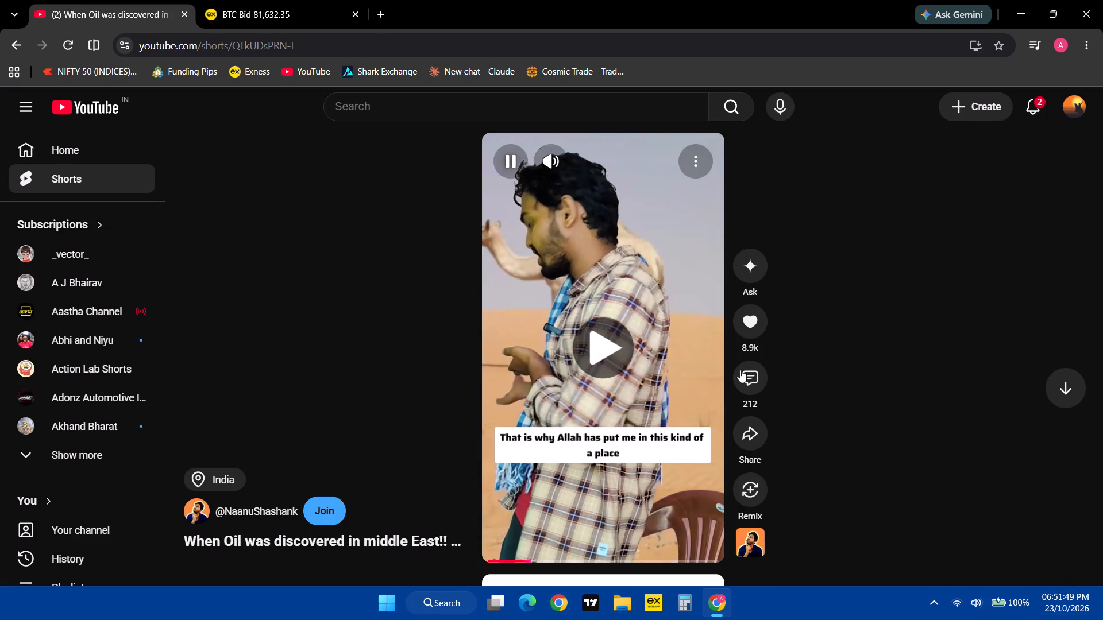
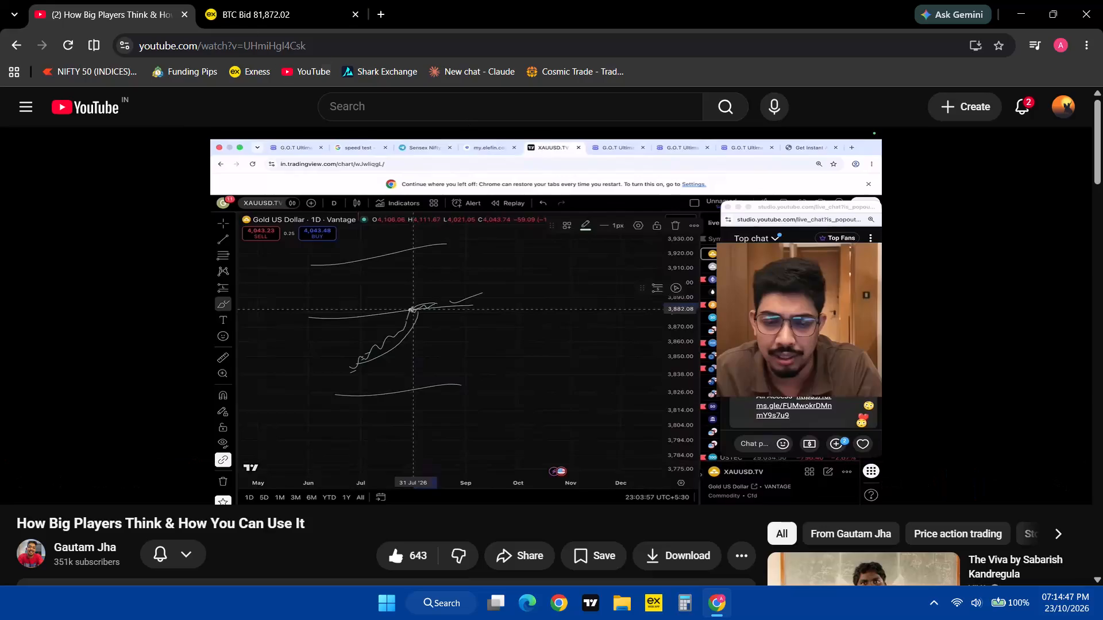
Check Bitcoin's 15-minute chart in the Exness tab, and return to the YouTube video "How Big Players Think & How You Can Use It".
left_click(253, 0)
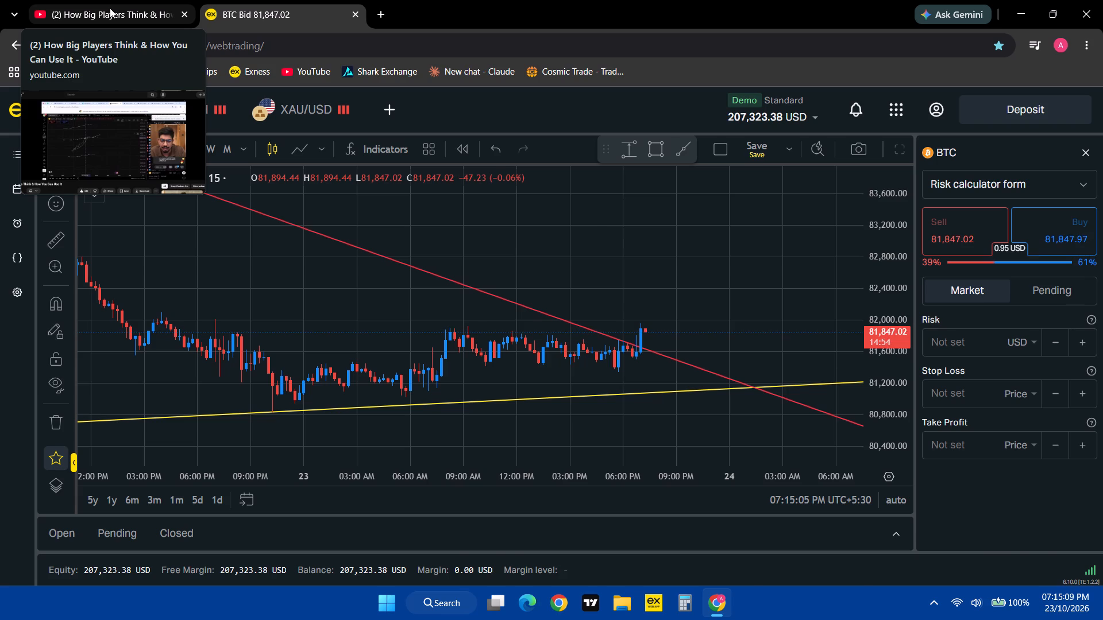
left_click(110, 8)
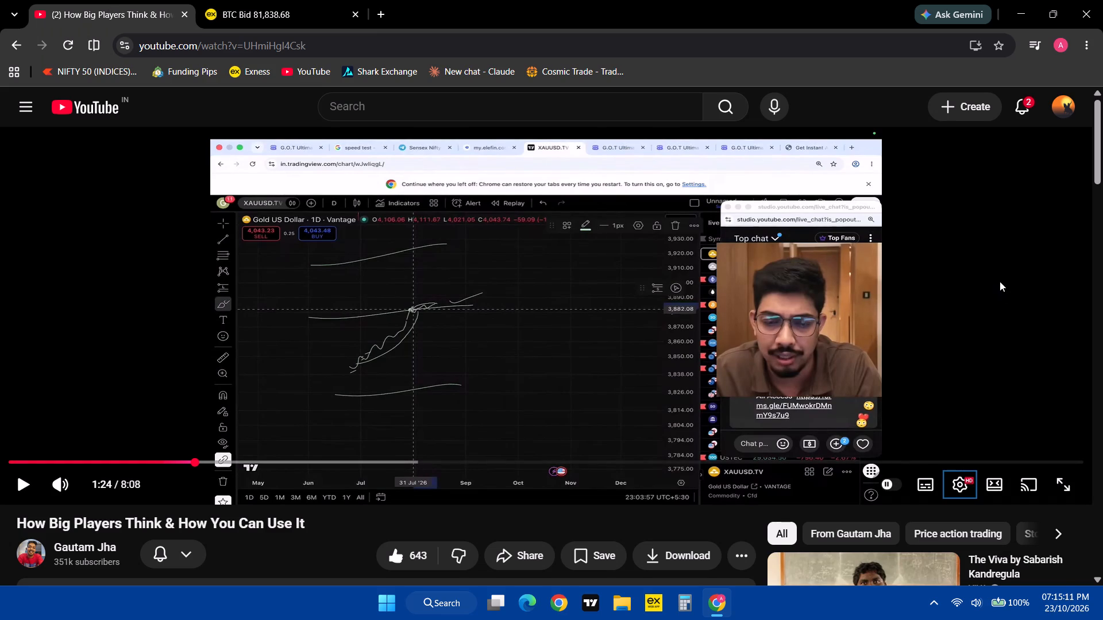